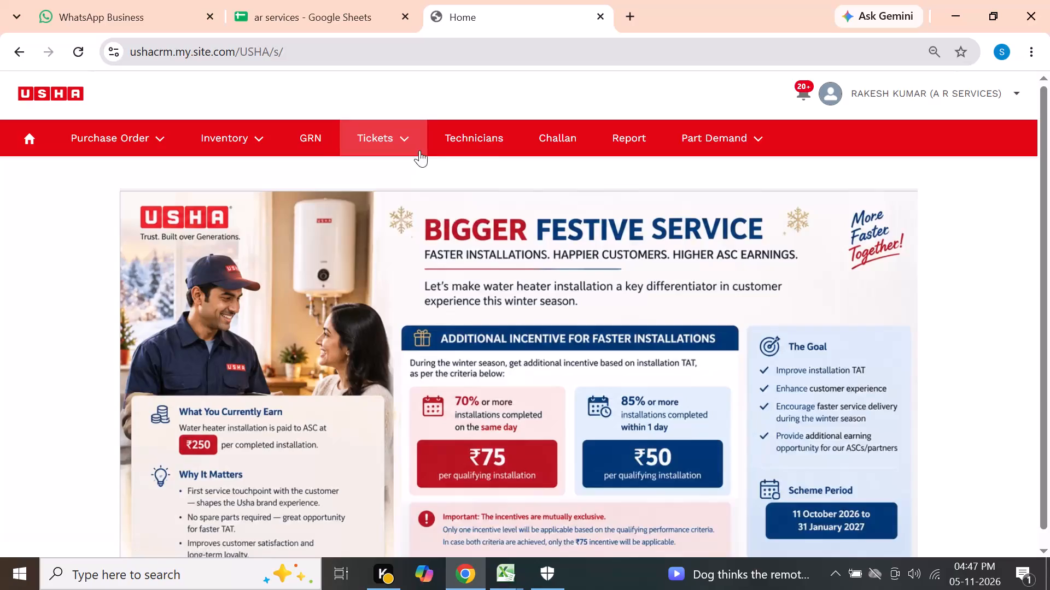
Open the Bulk Ticket Assignment page and look through the list of service tickets and their stages.
{"action": "left_click", "coordinate": [390, 197]}
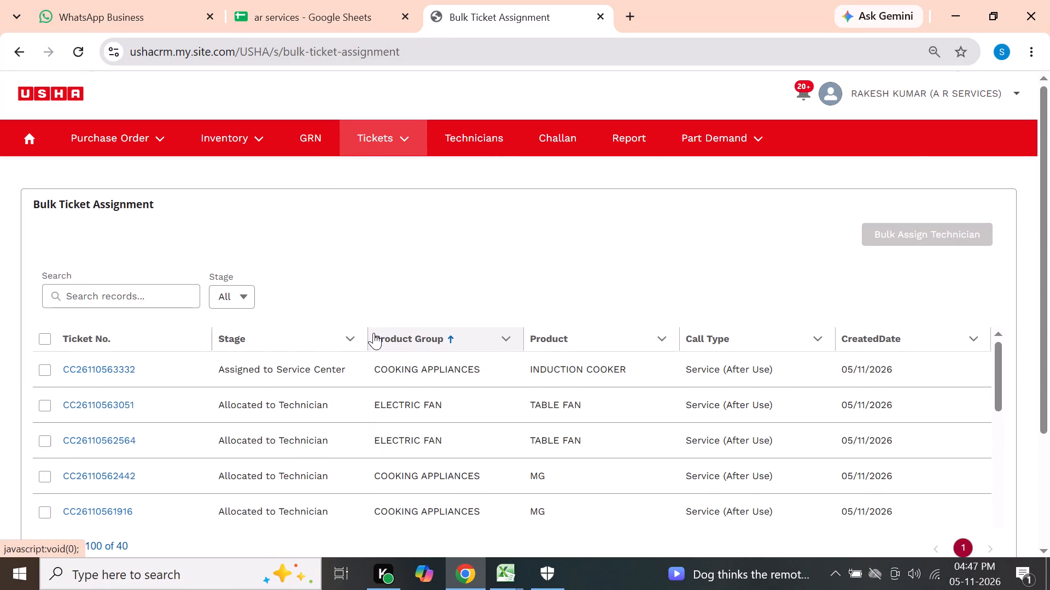
{"action": "scroll", "coordinate": [374, 333], "scroll_direction": "down", "scroll_amount": 2}
{"action": "scroll", "coordinate": [363, 352], "scroll_direction": "up", "scroll_amount": 5}
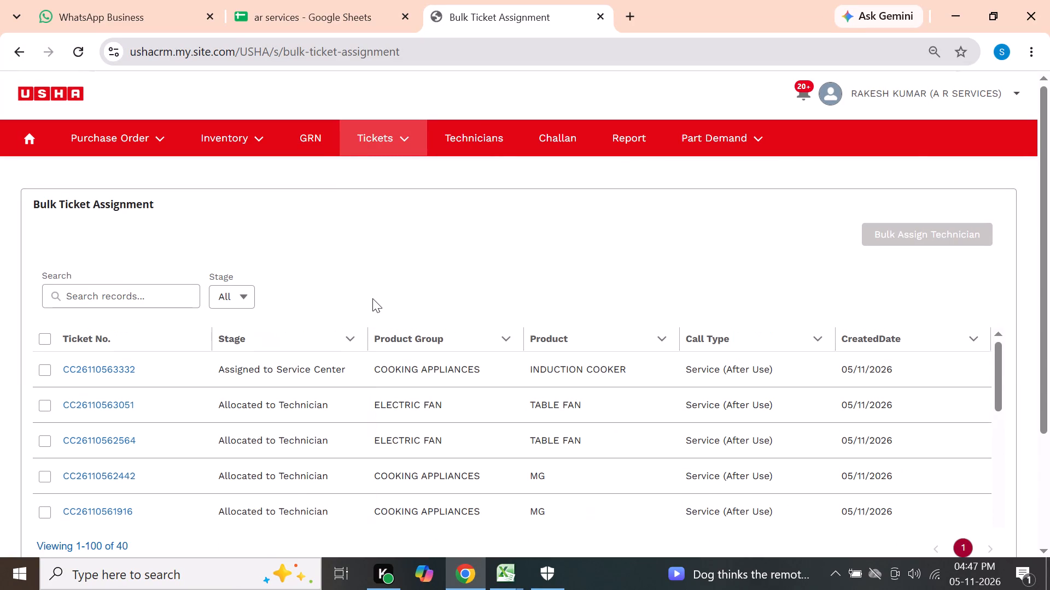
{"action": "left_click", "coordinate": [372, 298]}
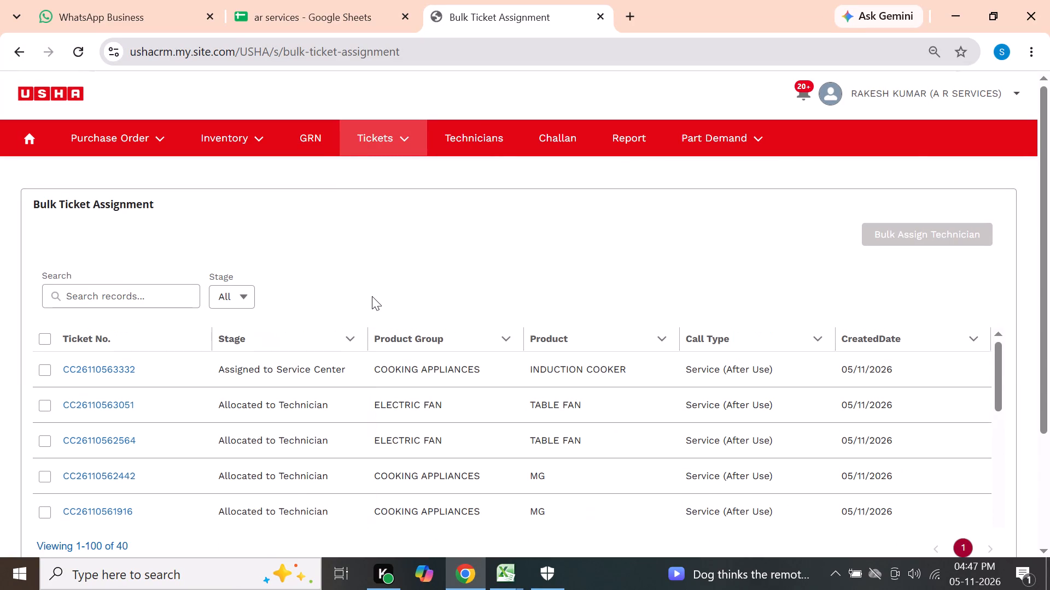
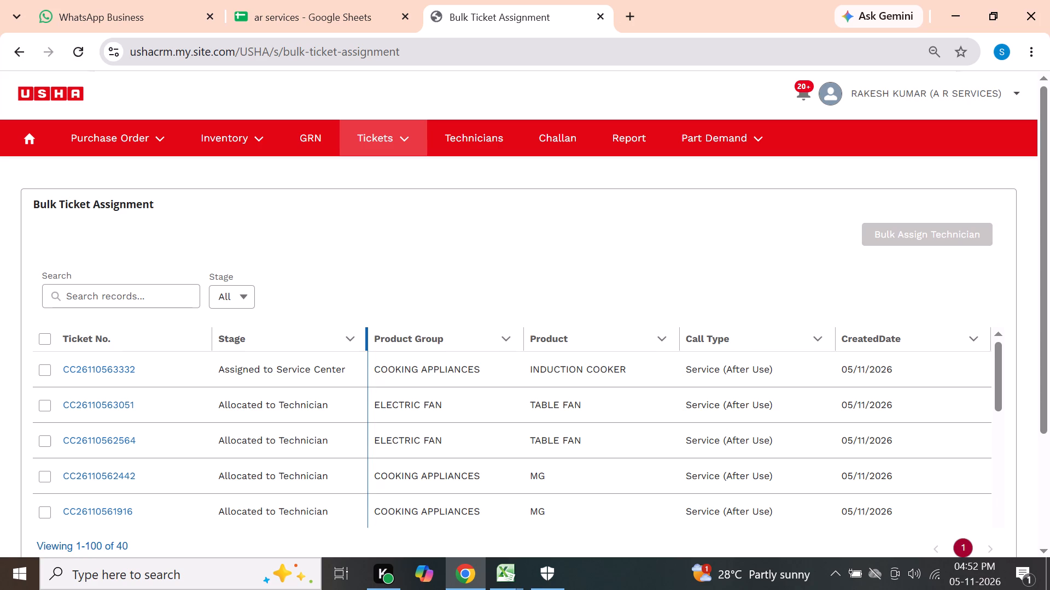
Look through the bulk assignment ticket list, checking the ticket stages and product groups.
{"action": "scroll", "coordinate": [365, 335], "scroll_direction": "down", "scroll_amount": 1}
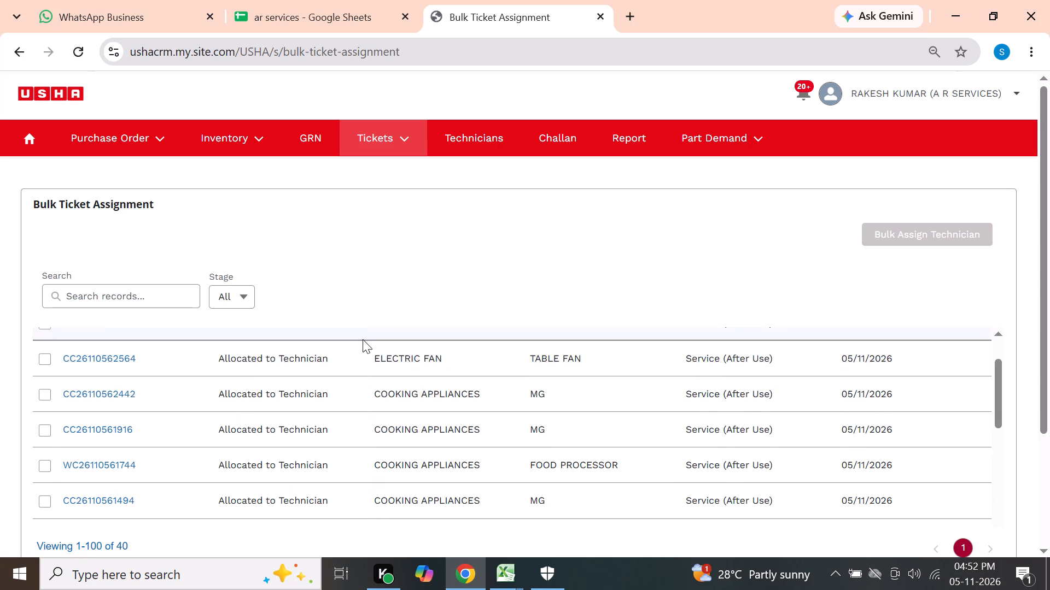
{"action": "scroll", "coordinate": [363, 339], "scroll_direction": "up", "scroll_amount": 2}
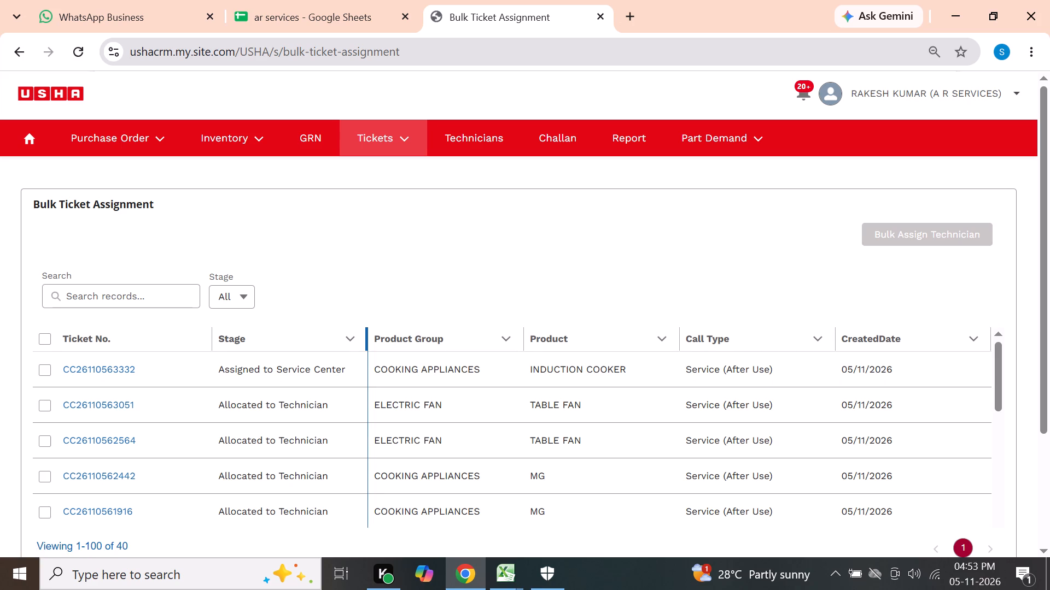
{"action": "left_click", "coordinate": [371, 334]}
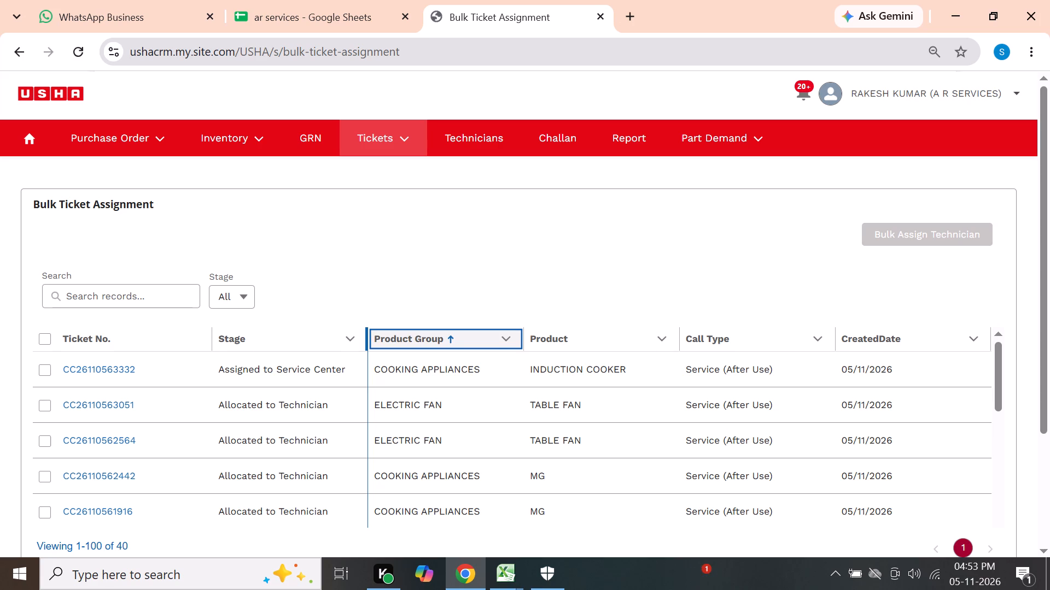
Return to the portal's home page and reopen Bulk Ticket Assignment to reload the ticket list.
{"action": "left_click", "coordinate": [38, 135]}
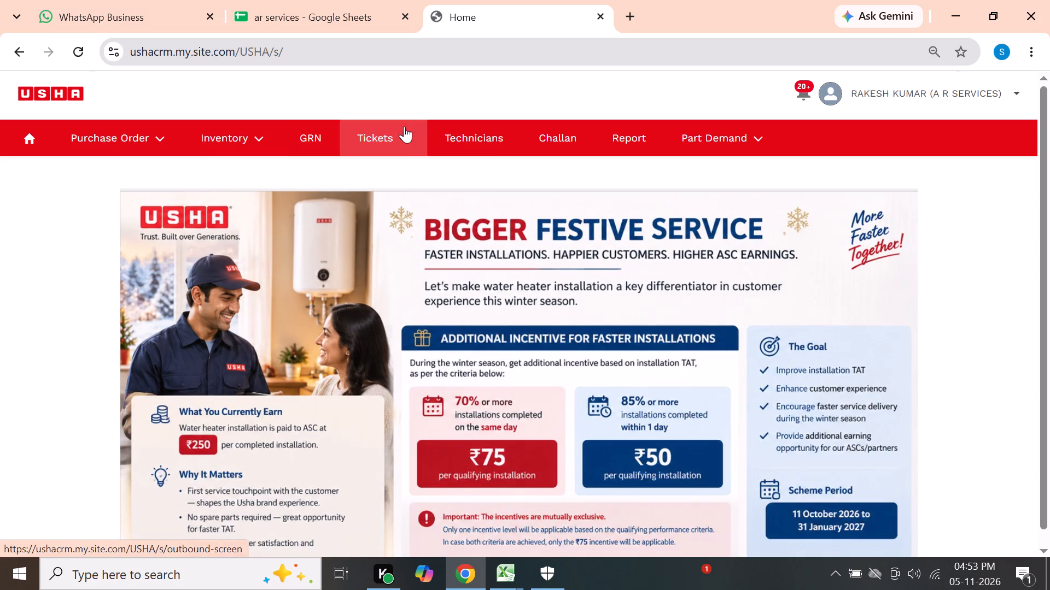
{"action": "left_click_drag", "start_coordinate": [404, 126], "coordinate": [403, 132]}
{"action": "left_click", "coordinate": [403, 211]}
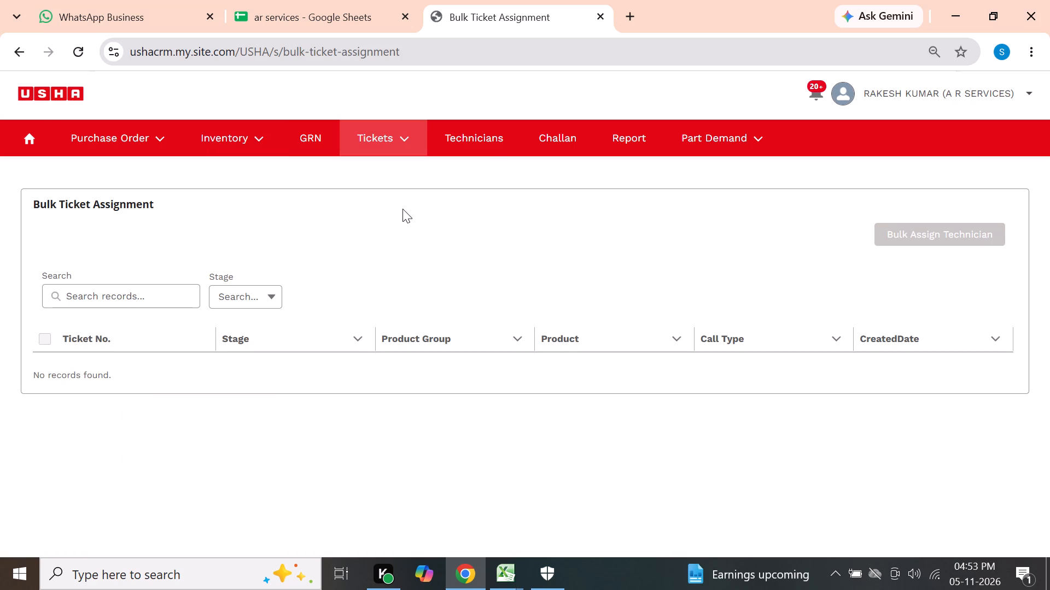
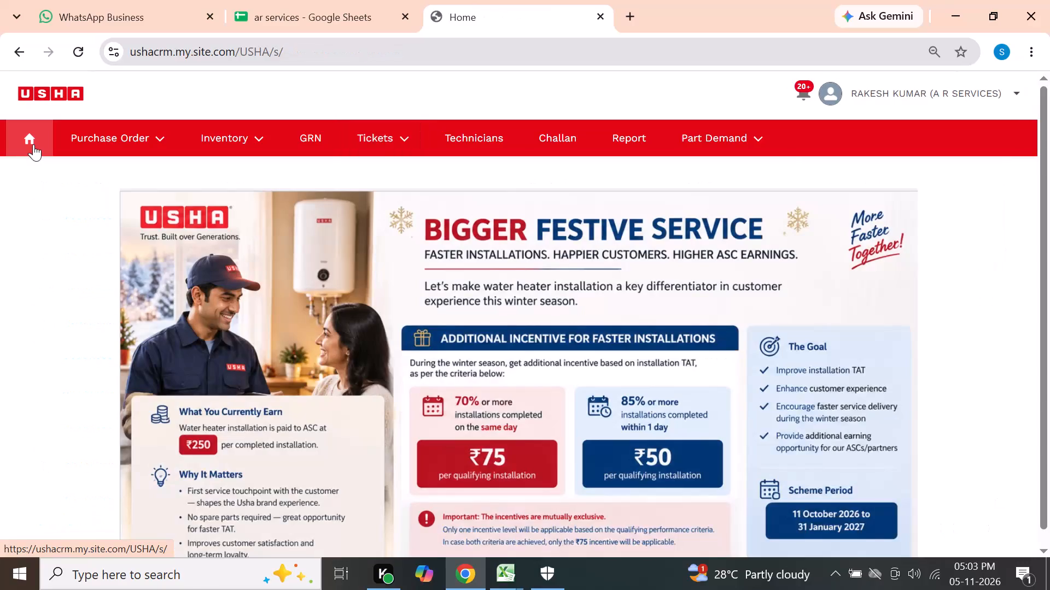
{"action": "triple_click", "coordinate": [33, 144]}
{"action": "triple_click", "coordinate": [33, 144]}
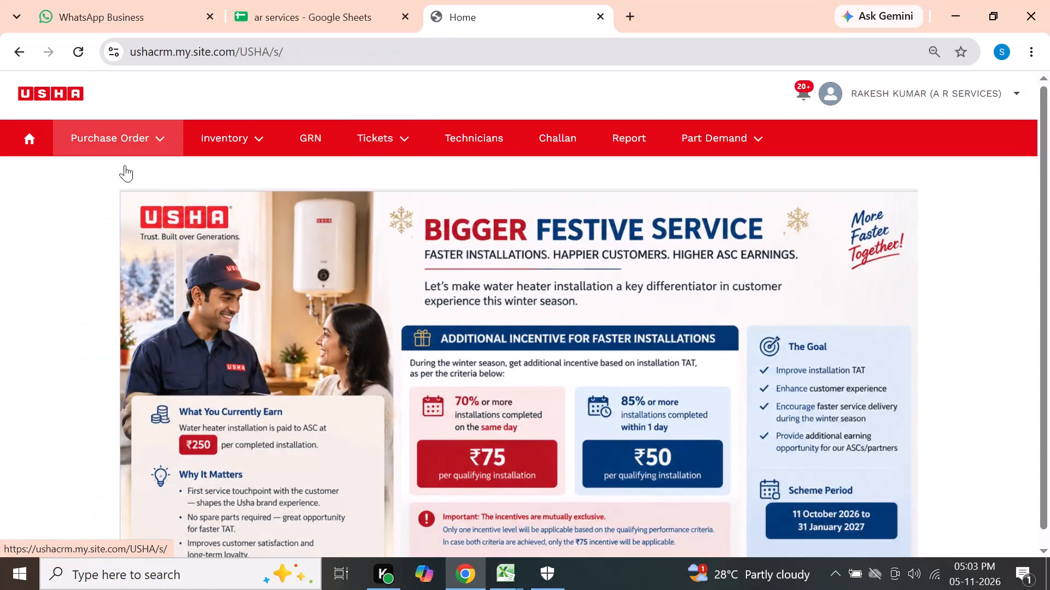
{"action": "left_click", "coordinate": [389, 138]}
{"action": "left_click", "coordinate": [405, 219]}
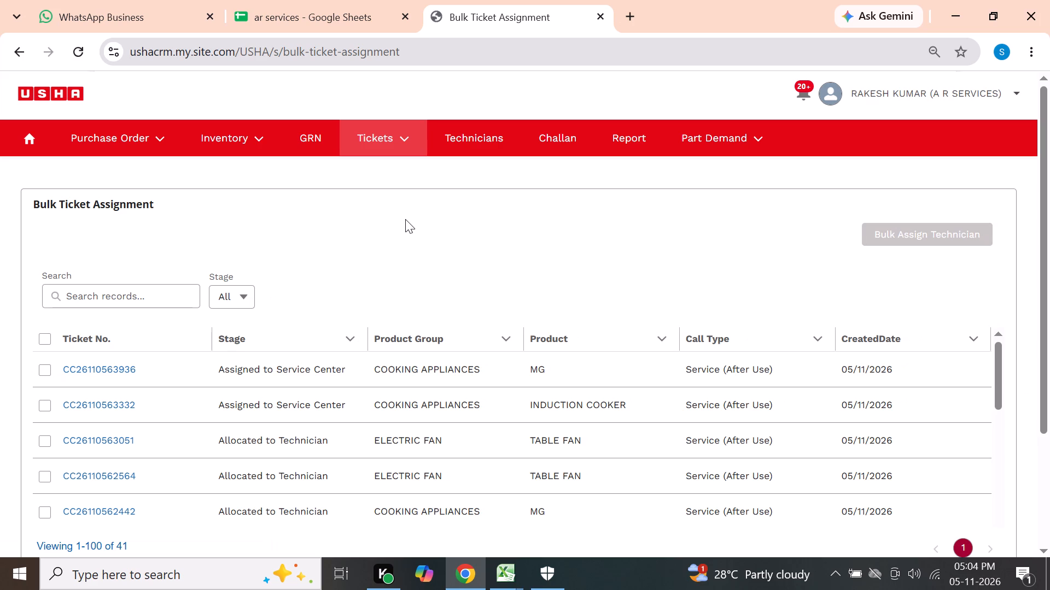
{"action": "left_click", "coordinate": [125, 358]}
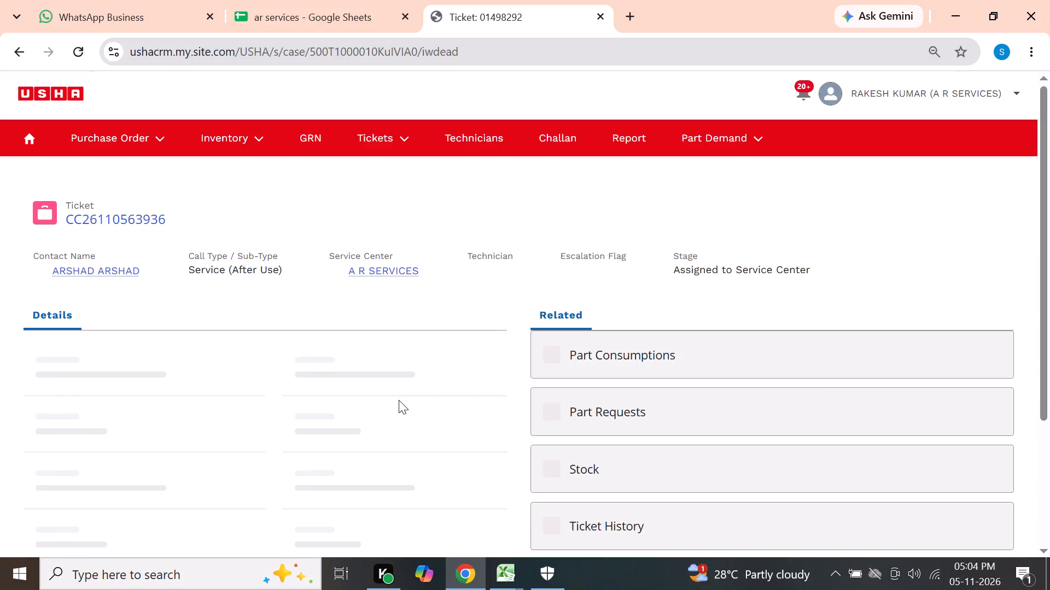
{"action": "scroll", "coordinate": [399, 401], "scroll_direction": "down", "scroll_amount": 5}
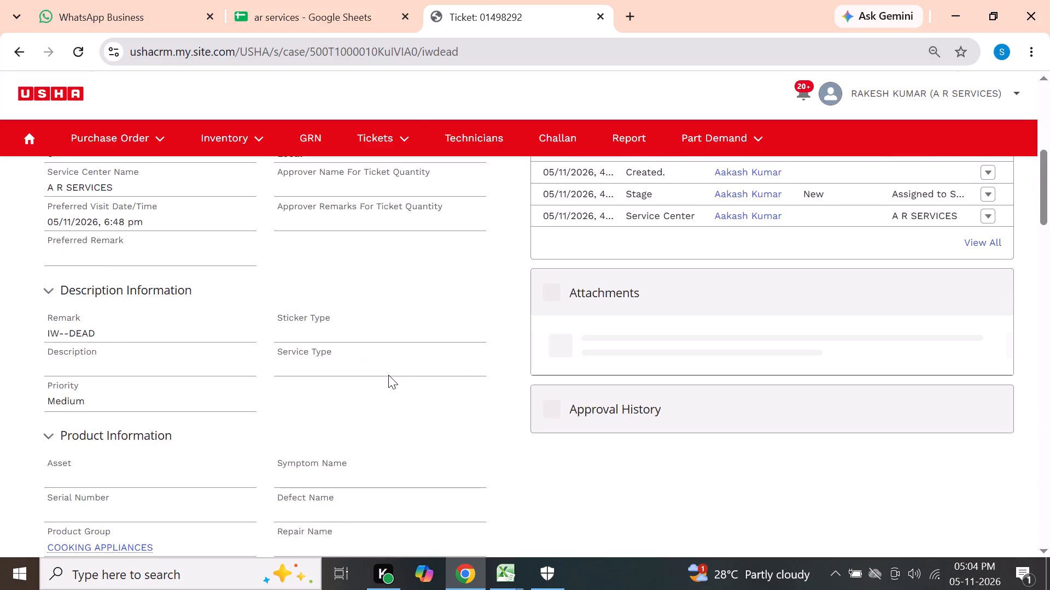
{"action": "scroll", "coordinate": [386, 374], "scroll_direction": "down", "scroll_amount": 5}
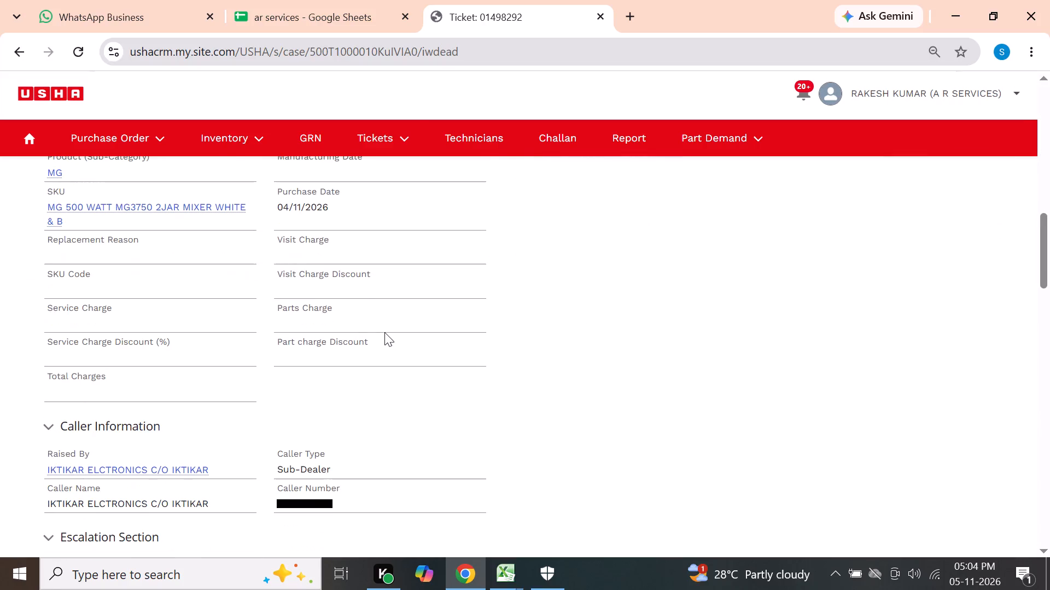
{"action": "scroll", "coordinate": [384, 332], "scroll_direction": "down", "scroll_amount": 4}
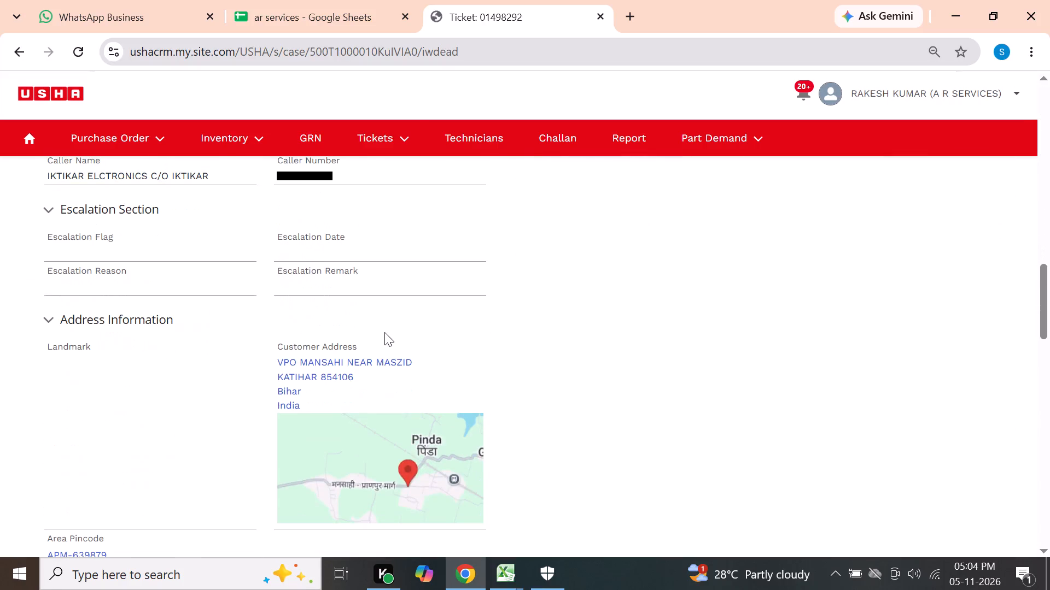
{"action": "scroll", "coordinate": [384, 332], "scroll_direction": "up", "scroll_amount": 4}
{"action": "scroll", "coordinate": [411, 293], "scroll_direction": "up", "scroll_amount": 14}
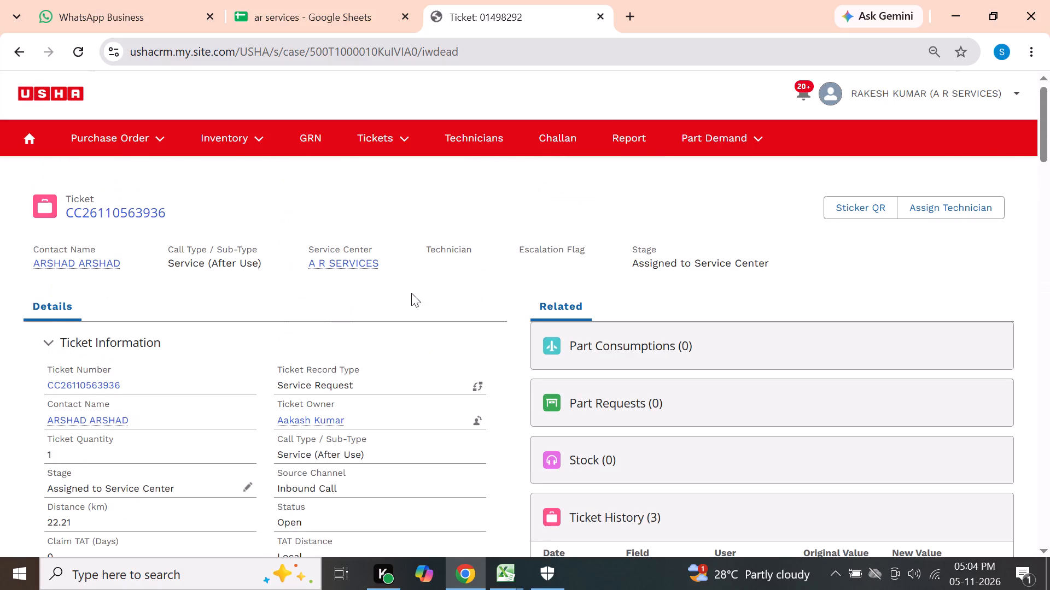
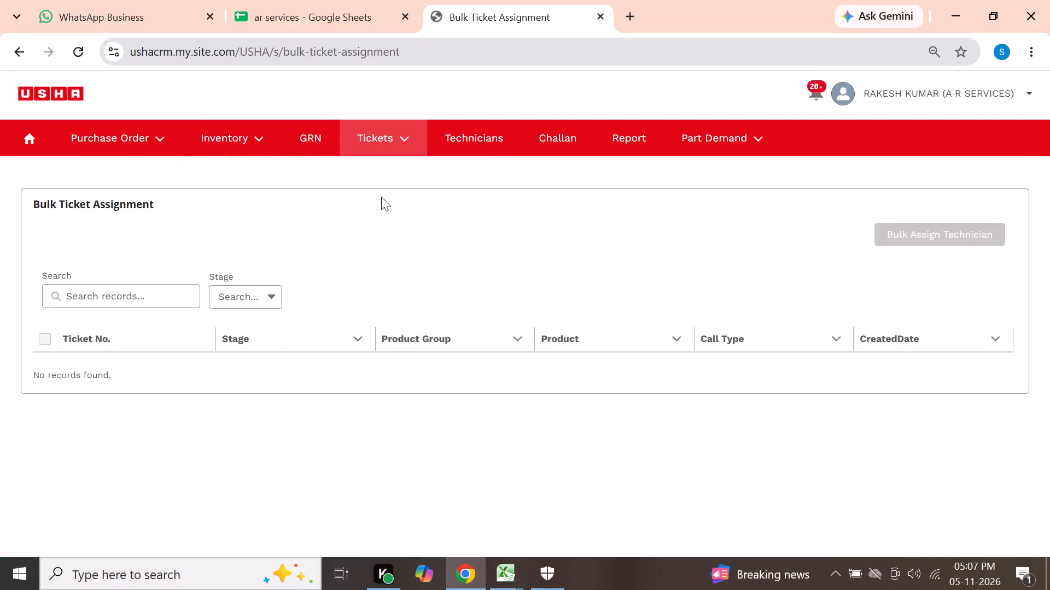
Open Bulk Ticket Assignment again to load the service center's ticket list.
{"action": "left_click", "coordinate": [400, 134]}
{"action": "left_click", "coordinate": [412, 197]}
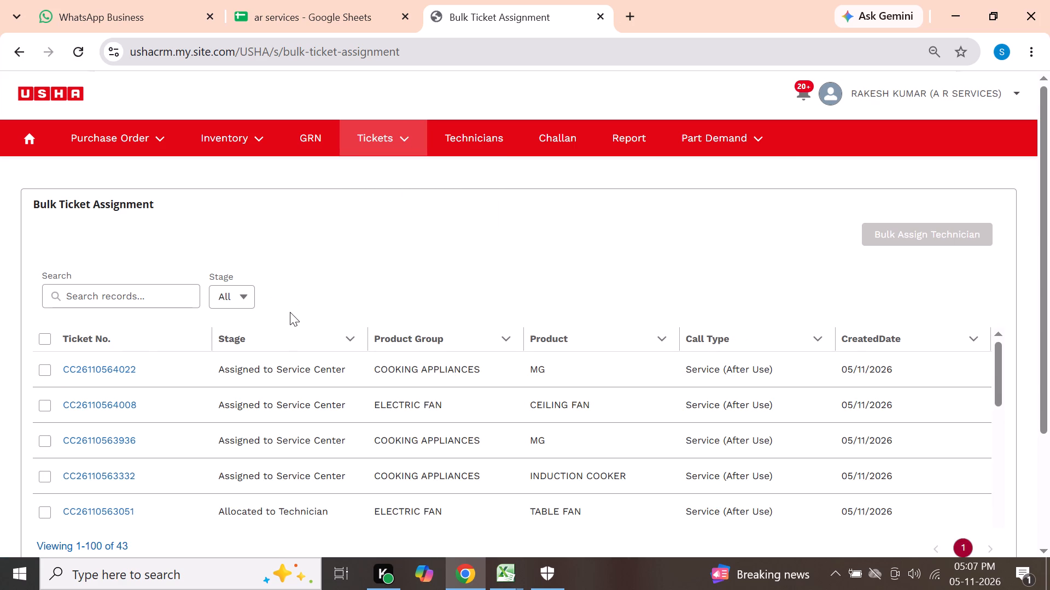
Filter the bulk ticket list to the stage Assigned to Service Center.
{"action": "left_click", "coordinate": [247, 297]}
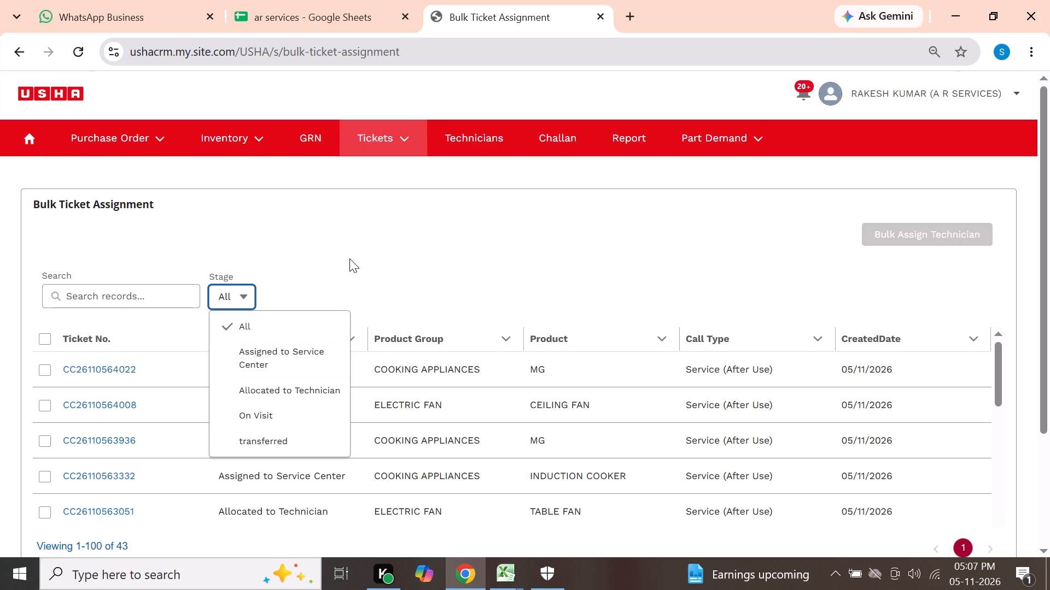
{"action": "left_click", "coordinate": [273, 365]}
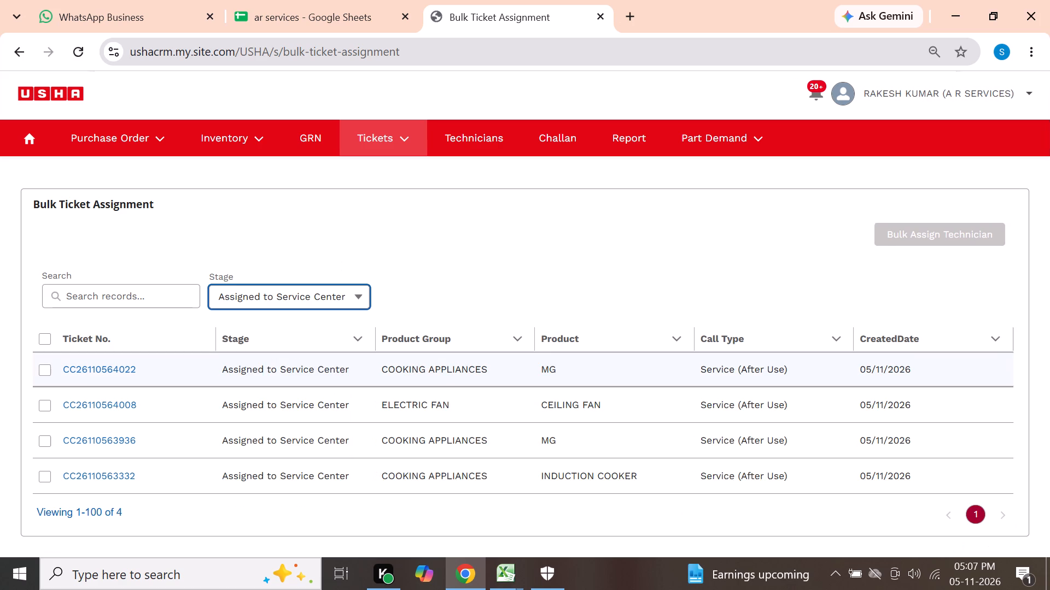
Select all the filtered tickets and start a bulk technician assignment for them.
{"action": "left_click", "coordinate": [48, 345]}
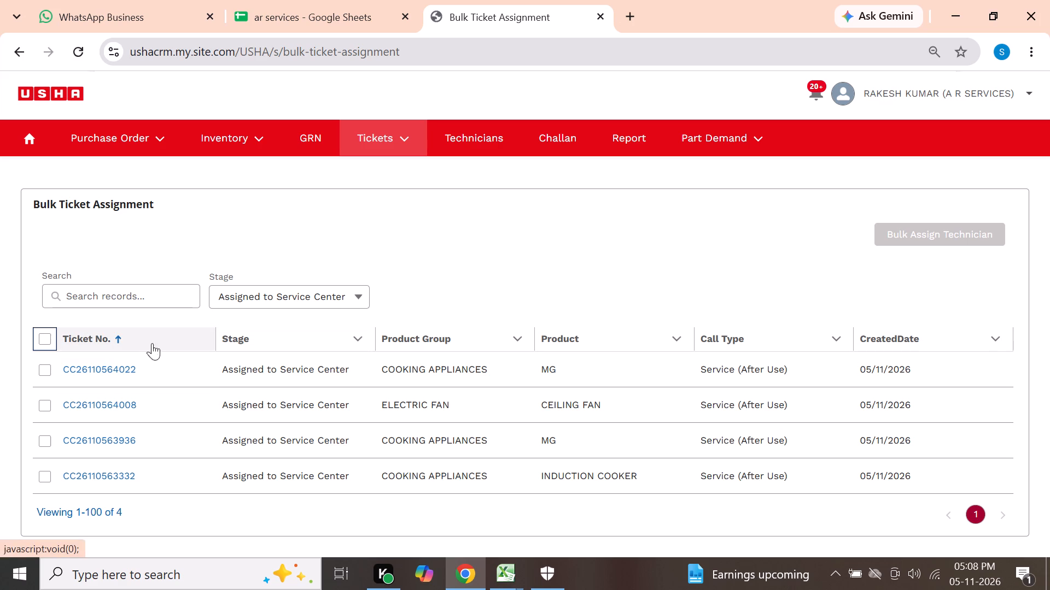
{"action": "left_click", "coordinate": [40, 343]}
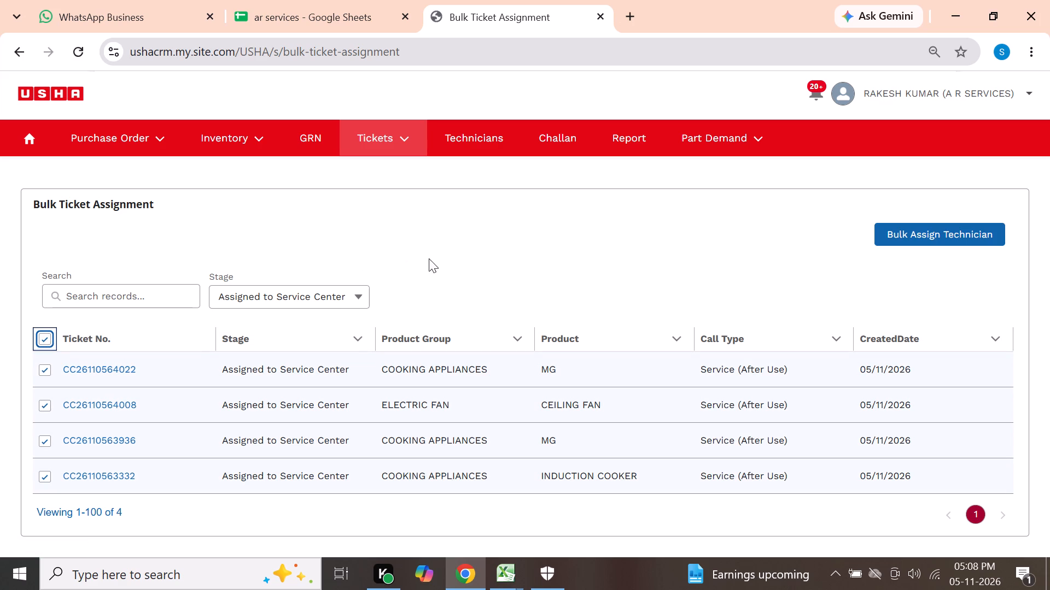
{"action": "left_click", "coordinate": [929, 232]}
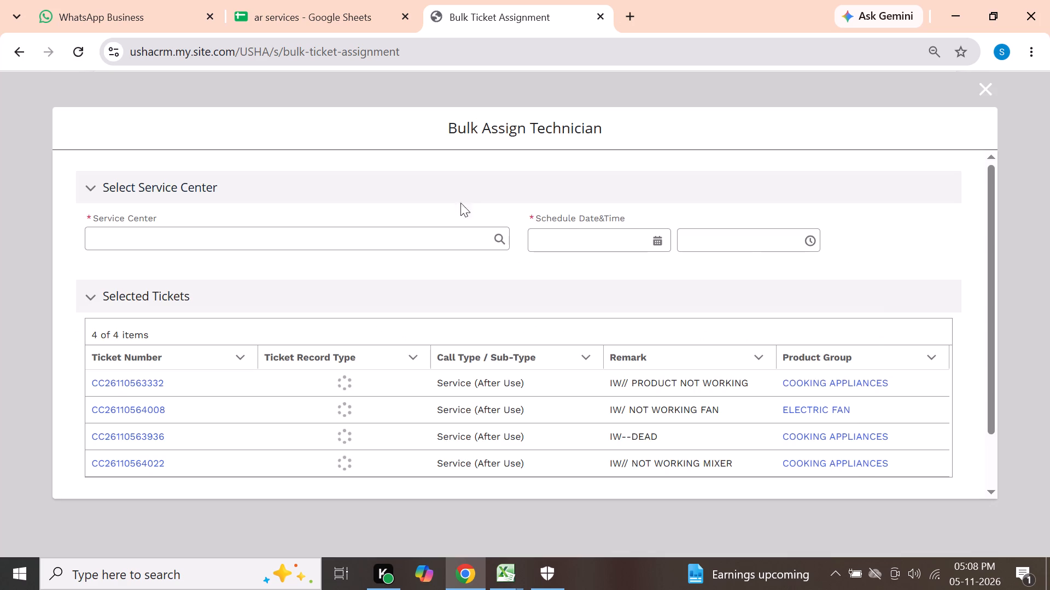
Set the service center to A R SERVICES and the schedule date to 05-Nov-2026, and continue to technician selection.
{"action": "left_click", "coordinate": [454, 233]}
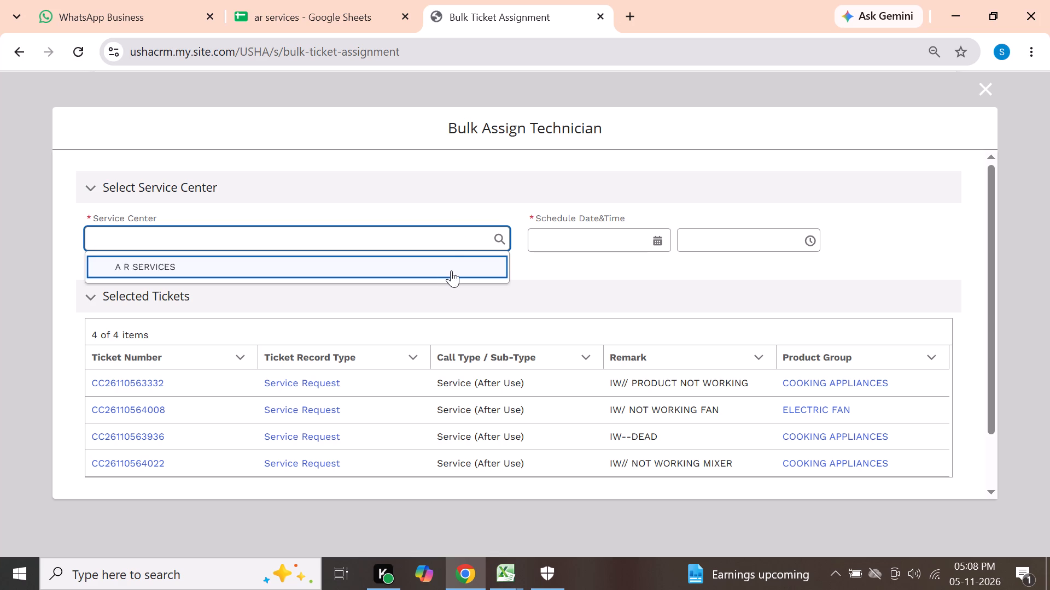
{"action": "left_click", "coordinate": [451, 270]}
{"action": "left_click", "coordinate": [652, 239]}
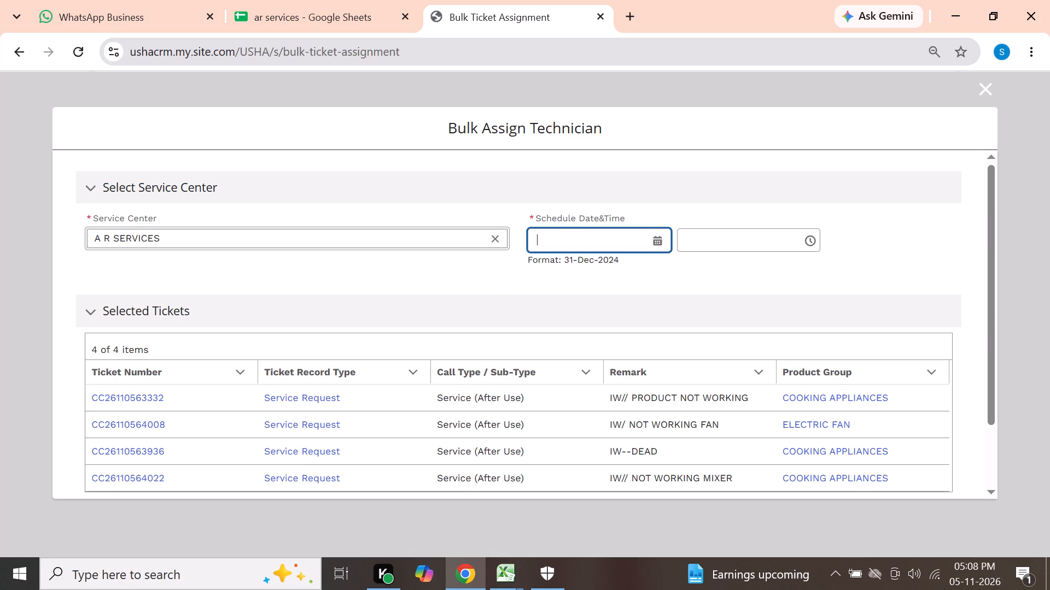
{"action": "left_click", "coordinate": [632, 522]}
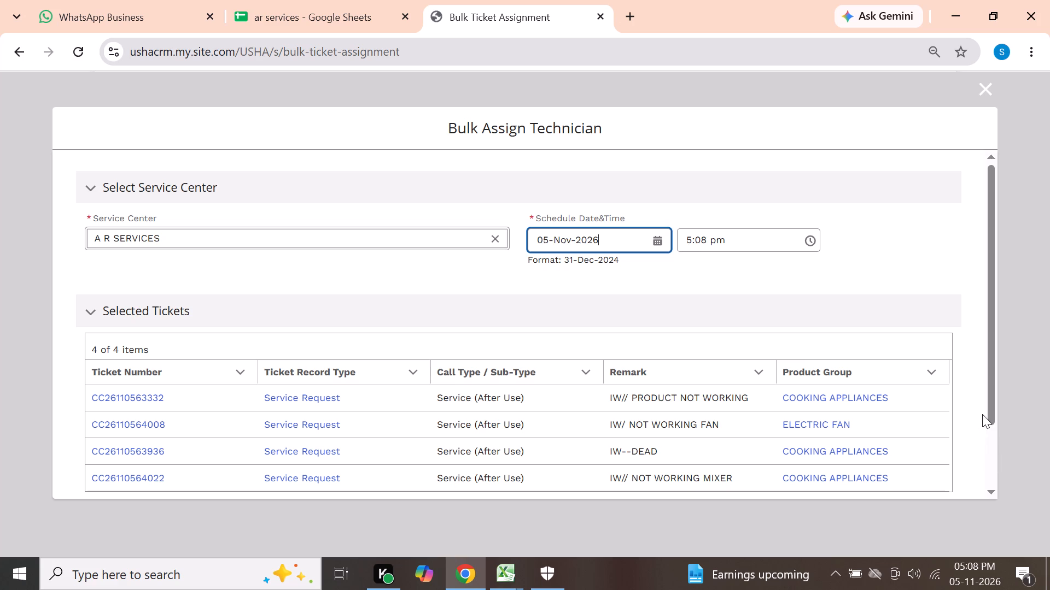
{"action": "left_click_drag", "start_coordinate": [988, 412], "coordinate": [987, 521]}
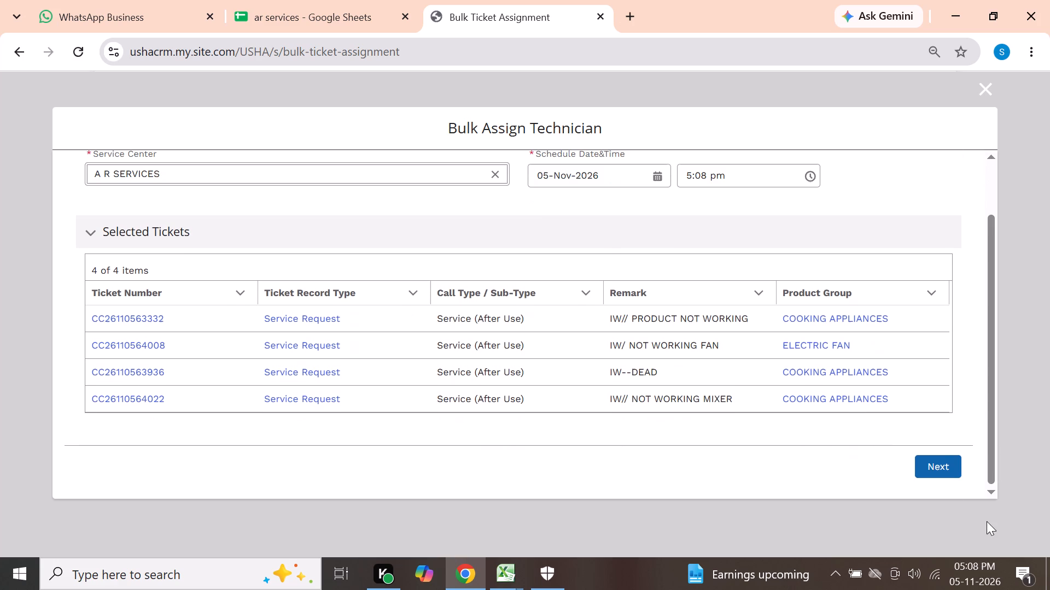
{"action": "left_click", "coordinate": [940, 465]}
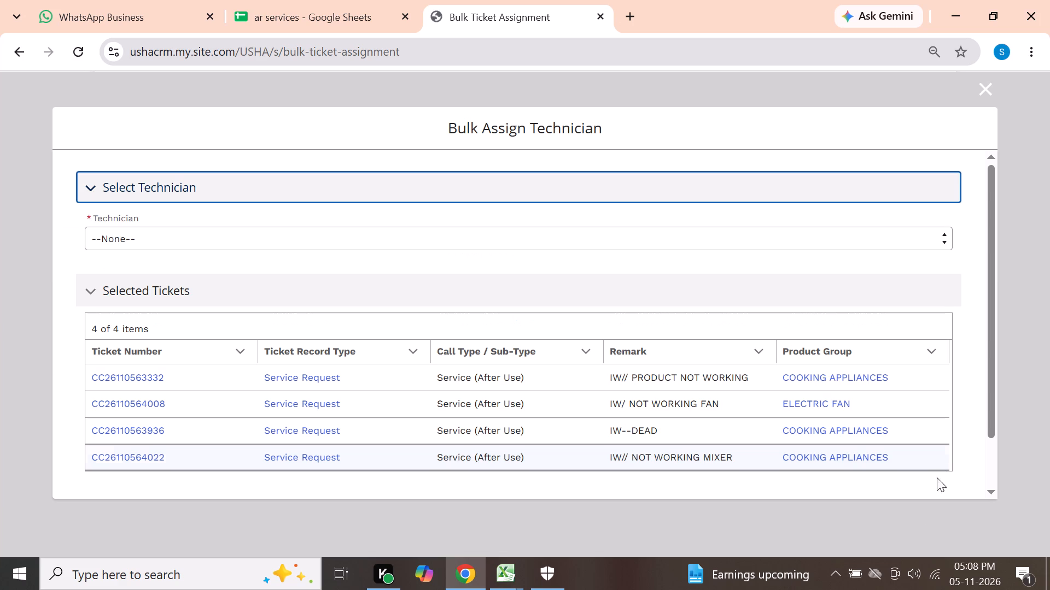
Choose the last technician in the list for the selected tickets.
{"action": "left_click", "coordinate": [399, 240]}
{"action": "left_click", "coordinate": [336, 342]}
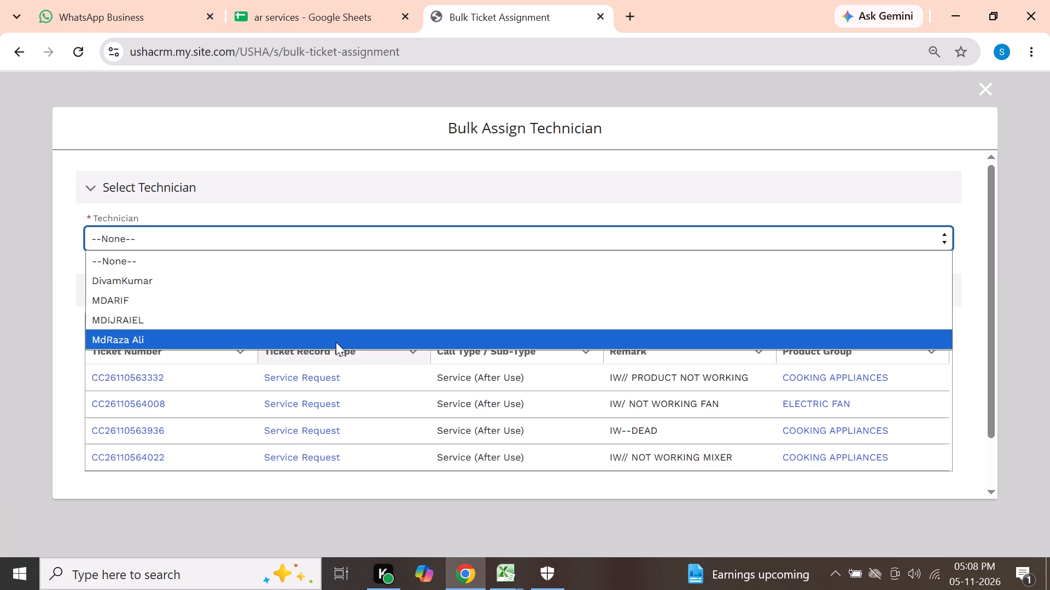
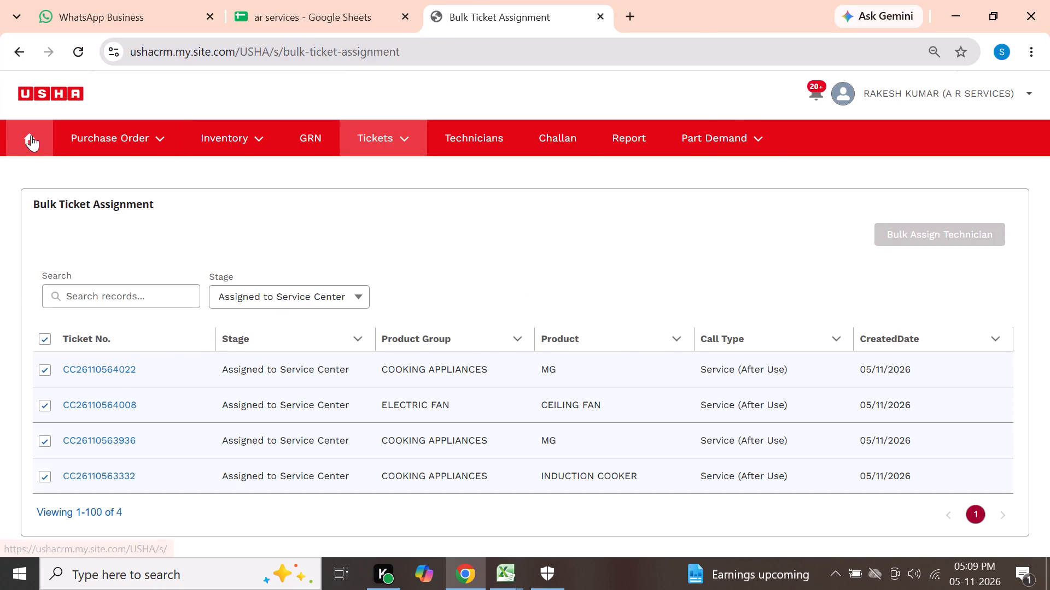
Reload the bulk ticket assignment list, going through the home page, to check the stages of the tickets.
{"action": "left_click", "coordinate": [380, 143]}
{"action": "left_click", "coordinate": [390, 196]}
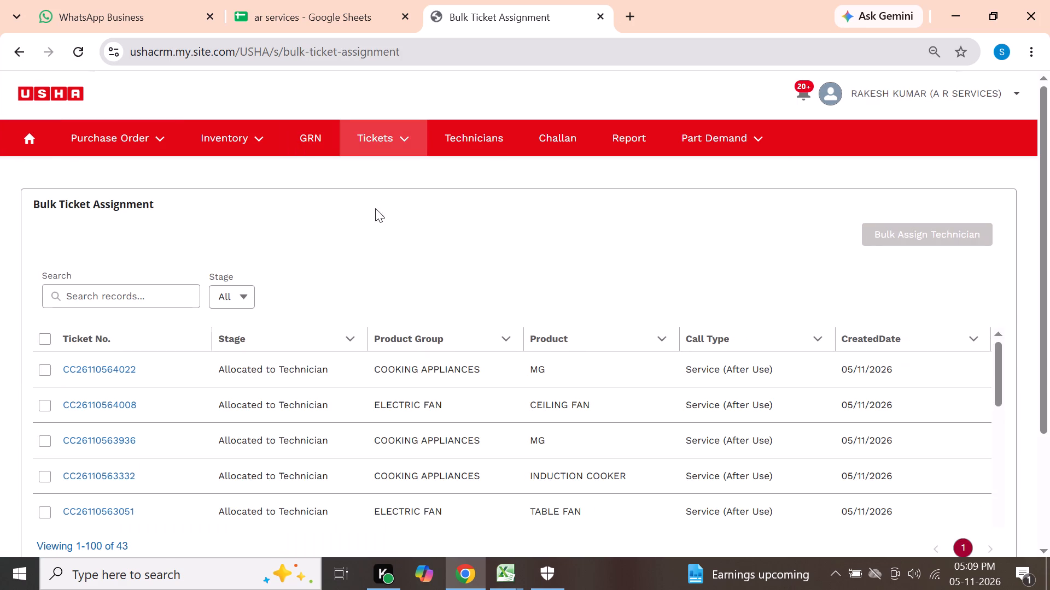
{"action": "left_click", "coordinate": [14, 128]}
{"action": "left_click", "coordinate": [25, 139]}
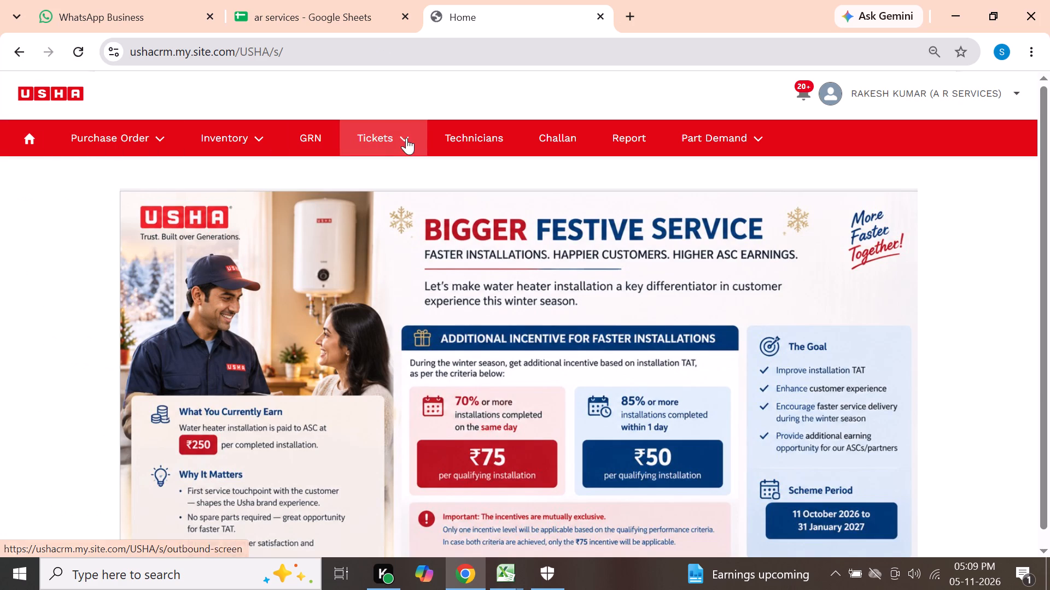
{"action": "left_click", "coordinate": [405, 138]}
{"action": "left_click_drag", "start_coordinate": [404, 191], "coordinate": [405, 208]}
{"action": "left_click", "coordinate": [405, 208]}
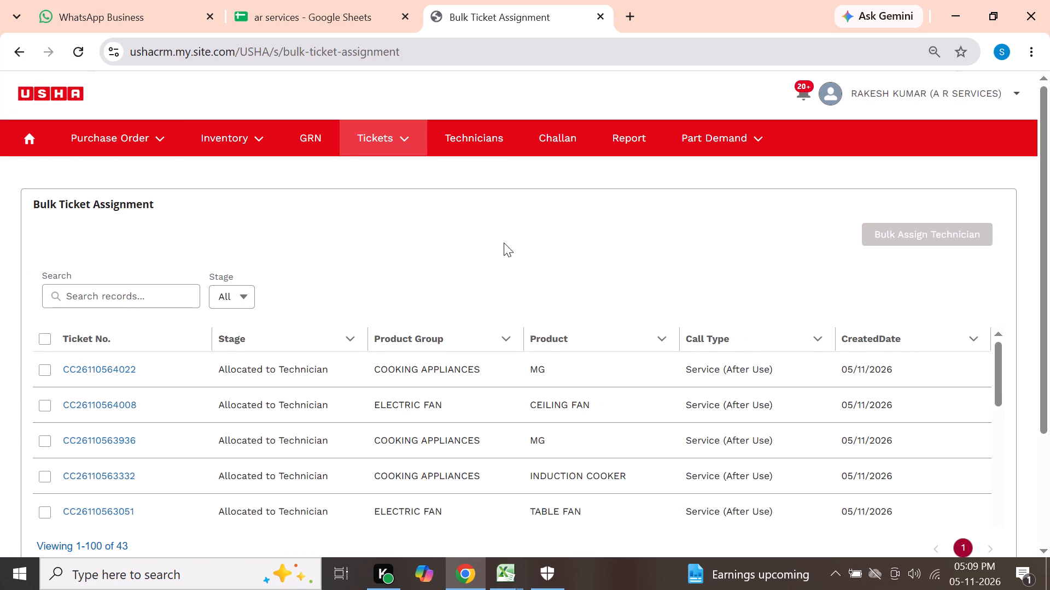
Export the Open Ticket Report with the Details Only view in Excel .xls format.
{"action": "left_click", "coordinate": [610, 149]}
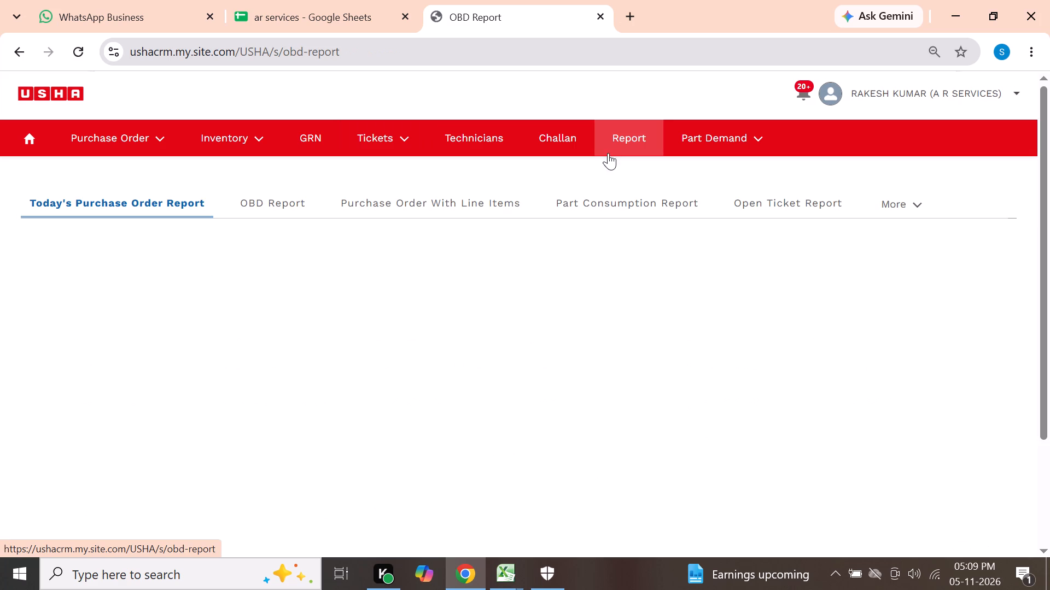
{"action": "left_click", "coordinate": [767, 204]}
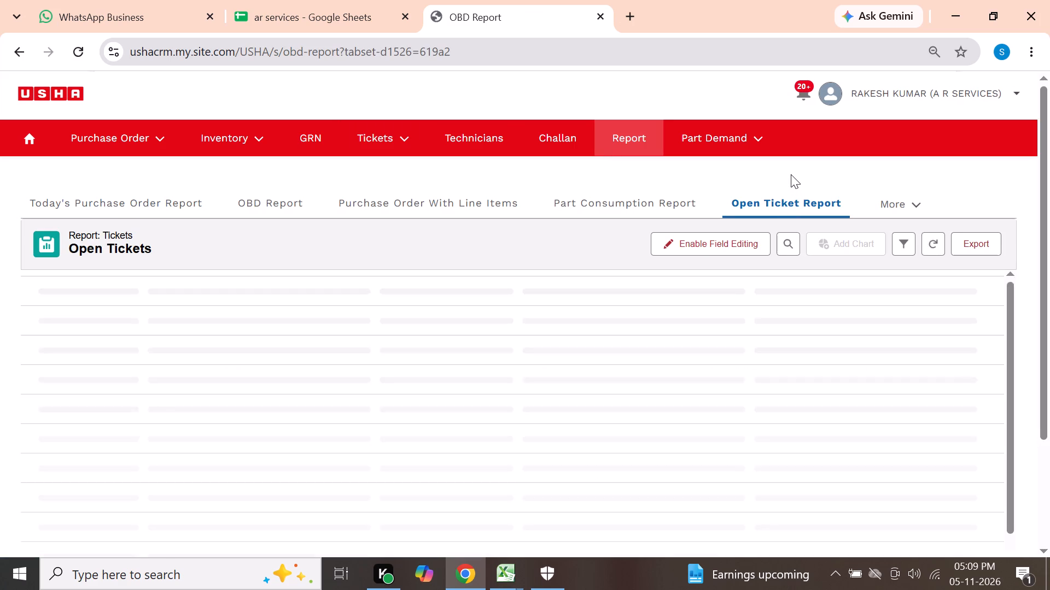
{"action": "left_click", "coordinate": [977, 249]}
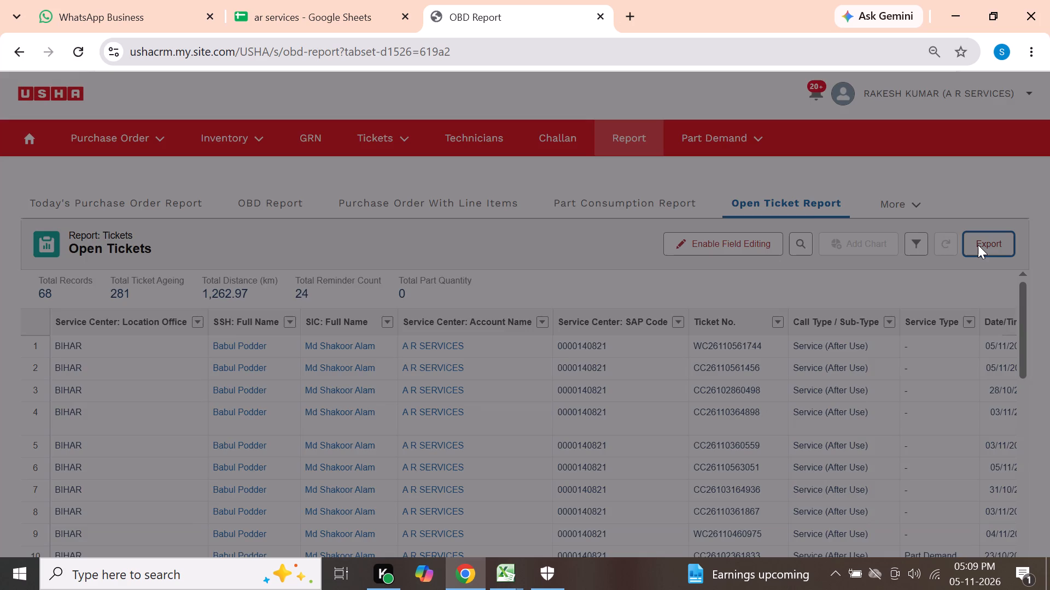
{"action": "left_click", "coordinate": [271, 308]}
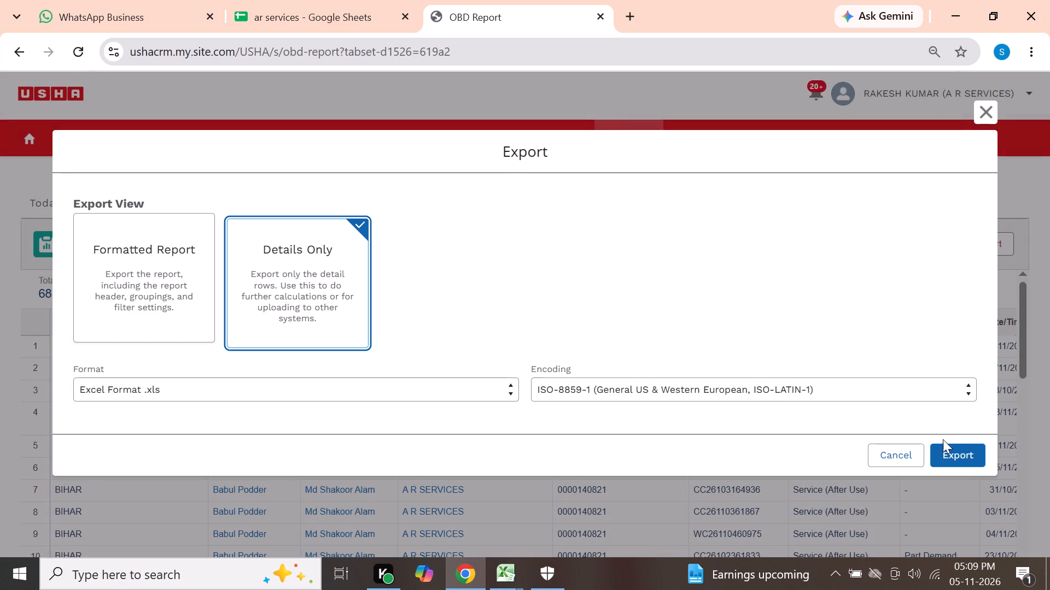
{"action": "left_click", "coordinate": [954, 446]}
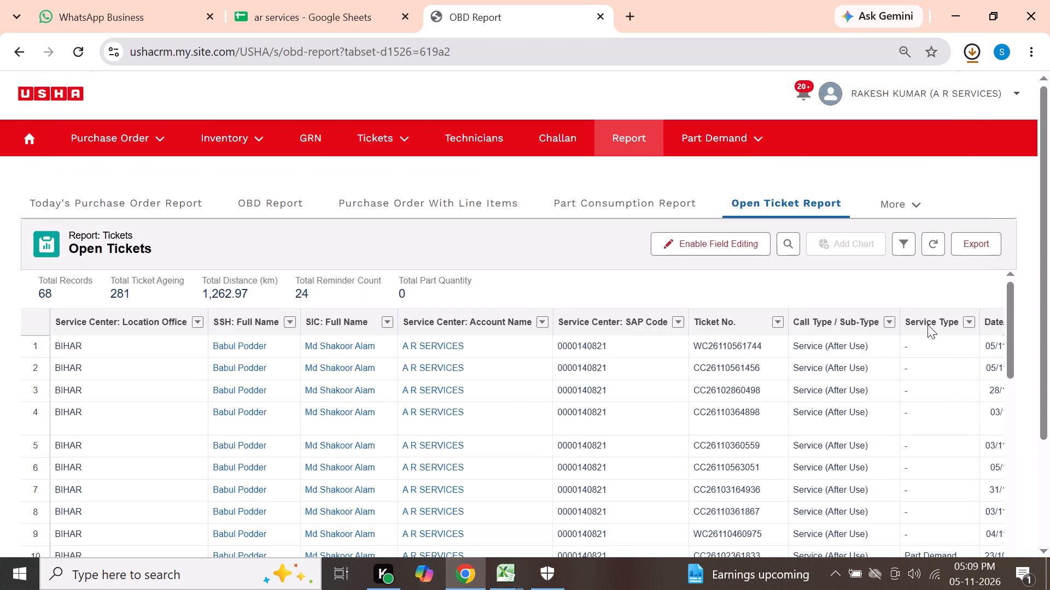
Open the downloaded Open Tickets report file.
{"action": "left_click", "coordinate": [849, 107]}
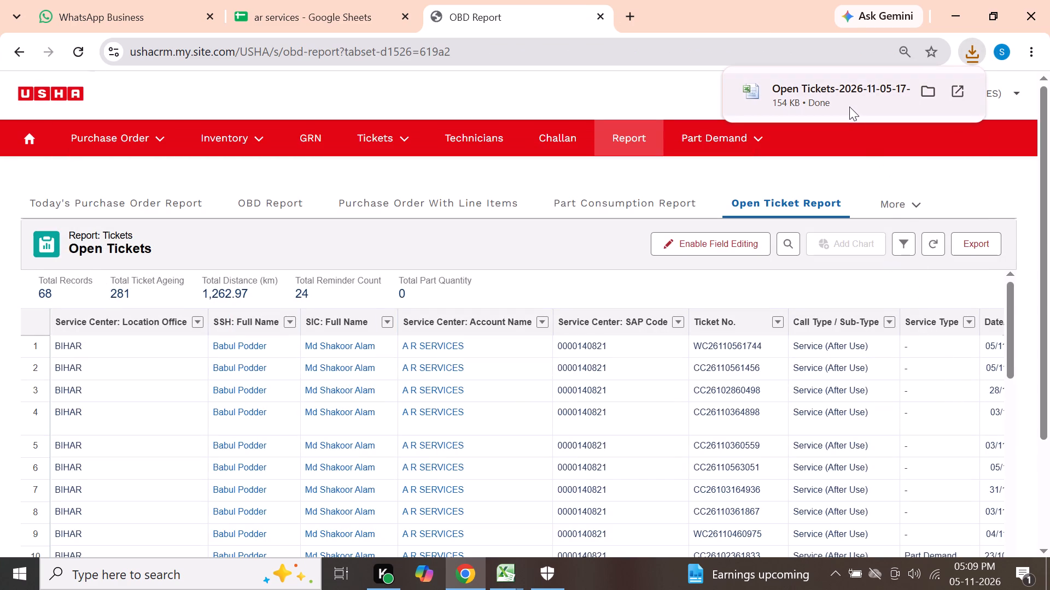
{"action": "left_click", "coordinate": [849, 107]}
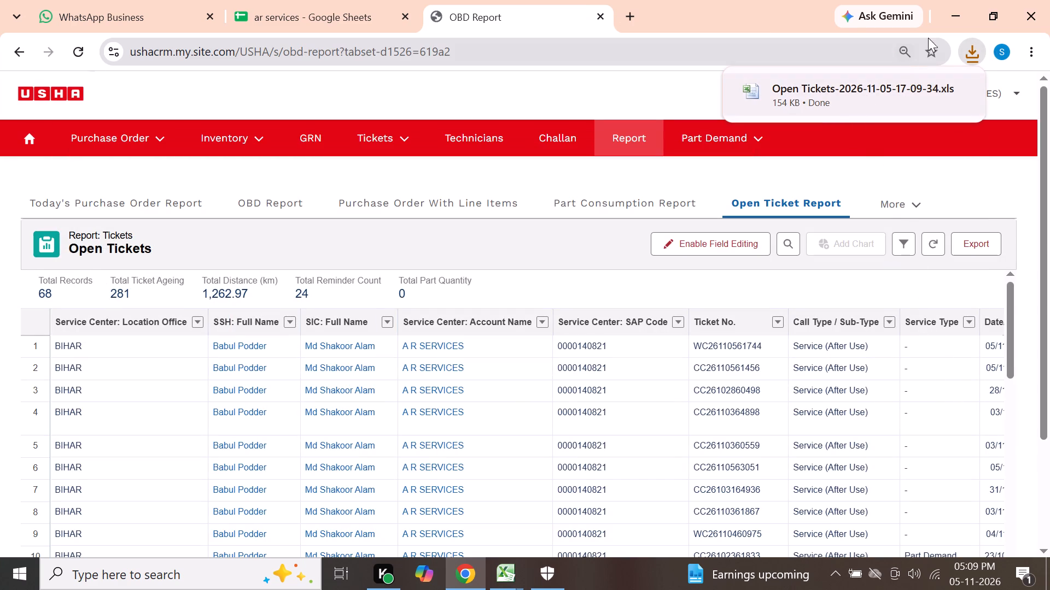
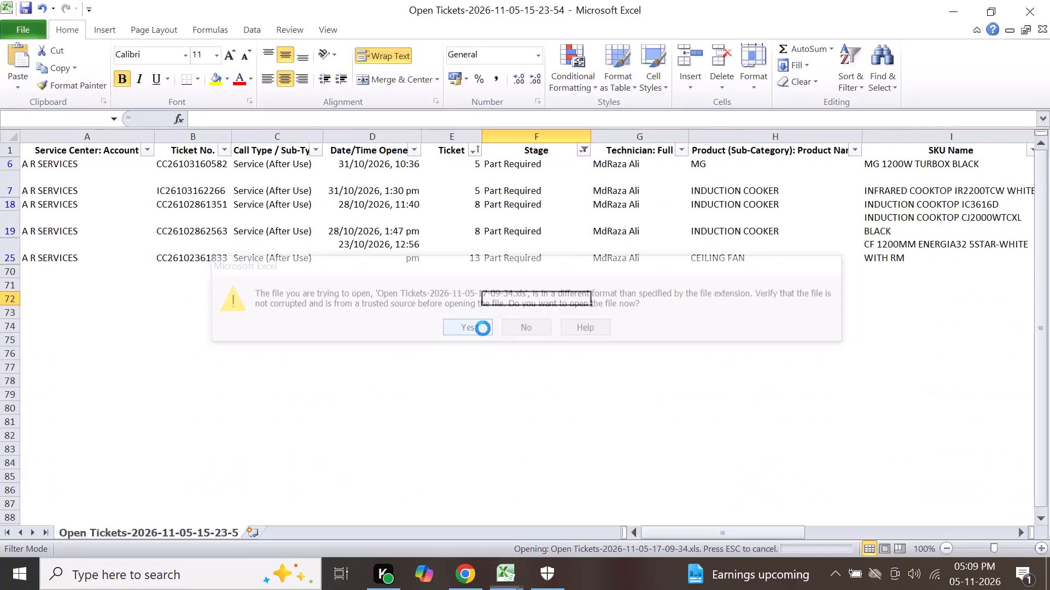
Confirm opening the downloaded Open Tickets report file.
{"action": "left_click", "coordinate": [473, 341]}
Delete the Service Center Location Office, SSH, SIC and SAP Code columns from the report.
{"action": "left_click_drag", "start_coordinate": [91, 138], "coordinate": [341, 209]}
{"action": "right_click", "coordinate": [260, 244]}
{"action": "left_click", "coordinate": [305, 367]}
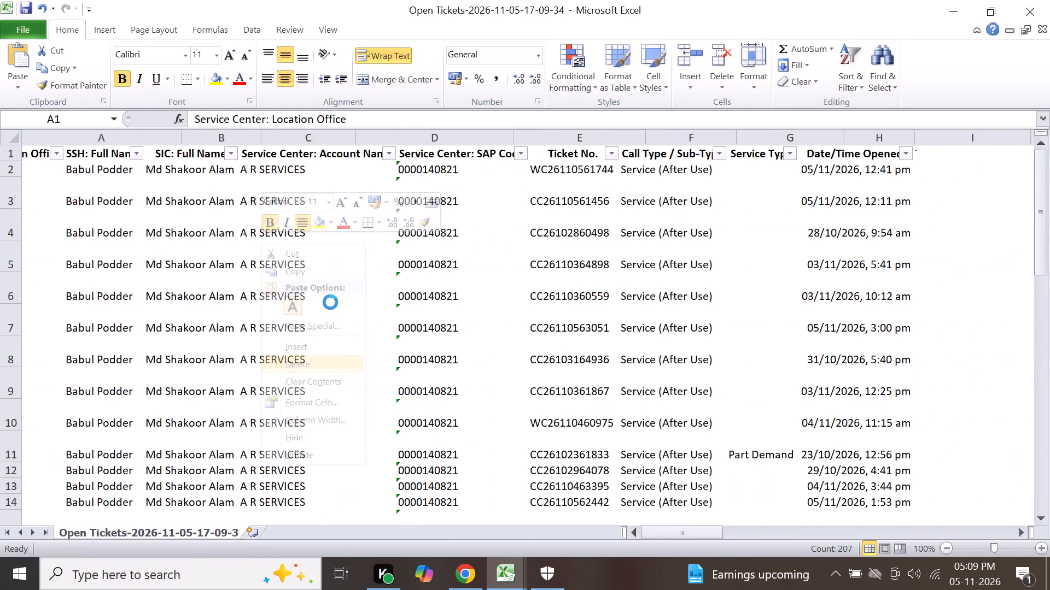
{"action": "left_click", "coordinate": [232, 138]}
{"action": "right_click", "coordinate": [232, 138]}
{"action": "left_click", "coordinate": [280, 259]}
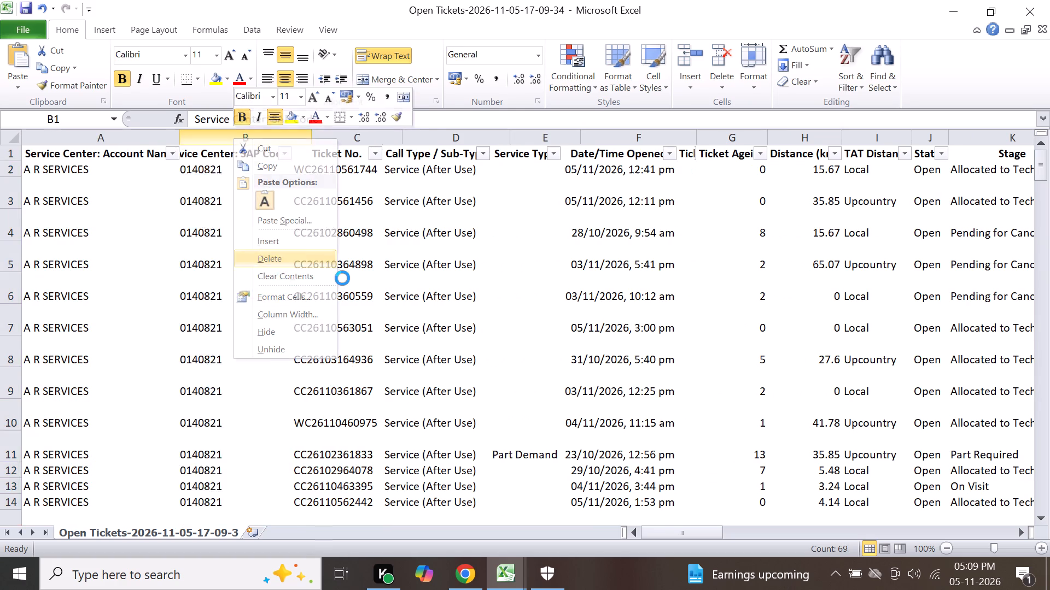
Delete the Service Type, Distance (km), TAT Distance and Status columns.
{"action": "left_click", "coordinate": [422, 135]}
{"action": "right_click", "coordinate": [416, 140]}
{"action": "left_click", "coordinate": [448, 259]}
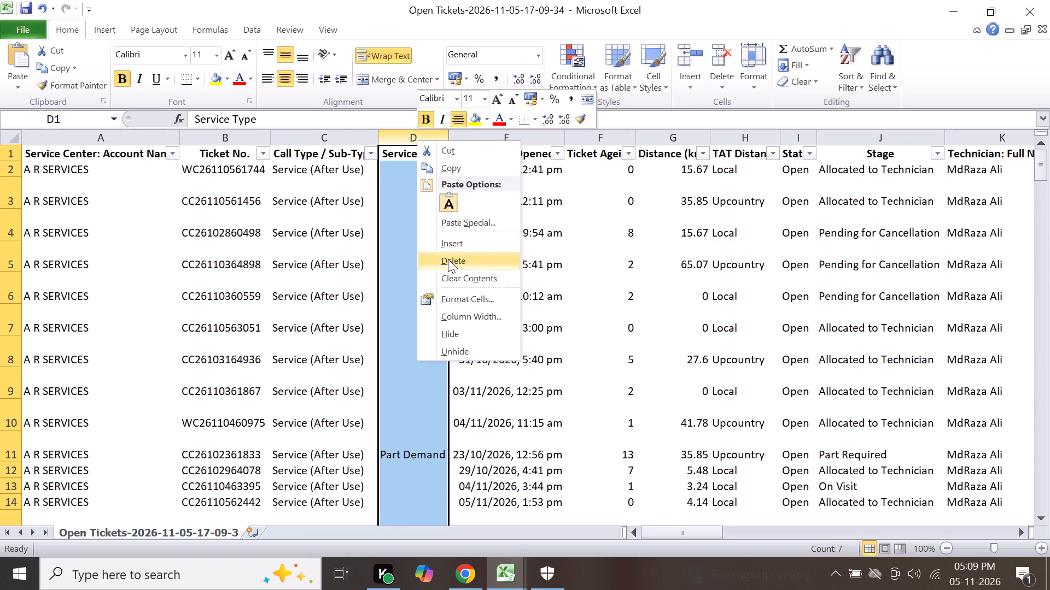
{"action": "left_click_drag", "start_coordinate": [600, 141], "coordinate": [711, 191]}
{"action": "right_click", "coordinate": [631, 247]}
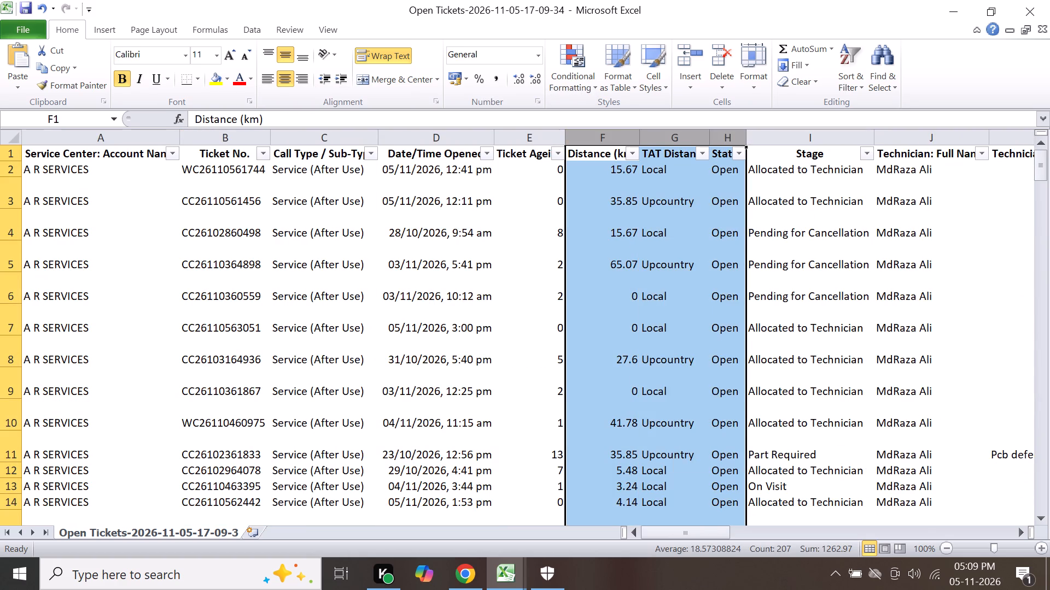
{"action": "left_click", "coordinate": [679, 364]}
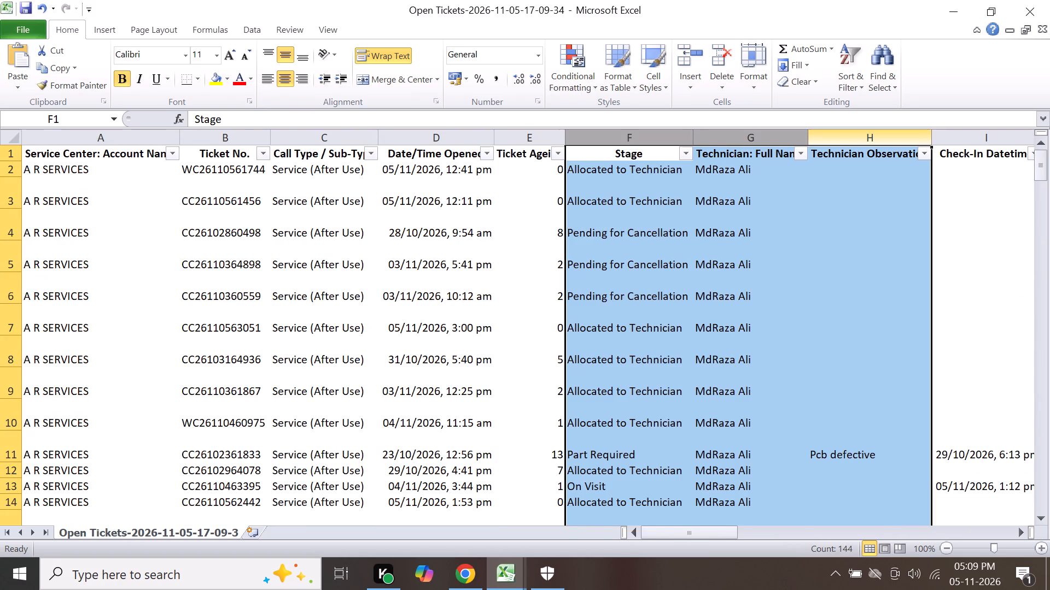
Delete the Technician Observation, Check-In Datetime and Product Group columns.
{"action": "left_click_drag", "start_coordinate": [829, 138], "coordinate": [510, 232]}
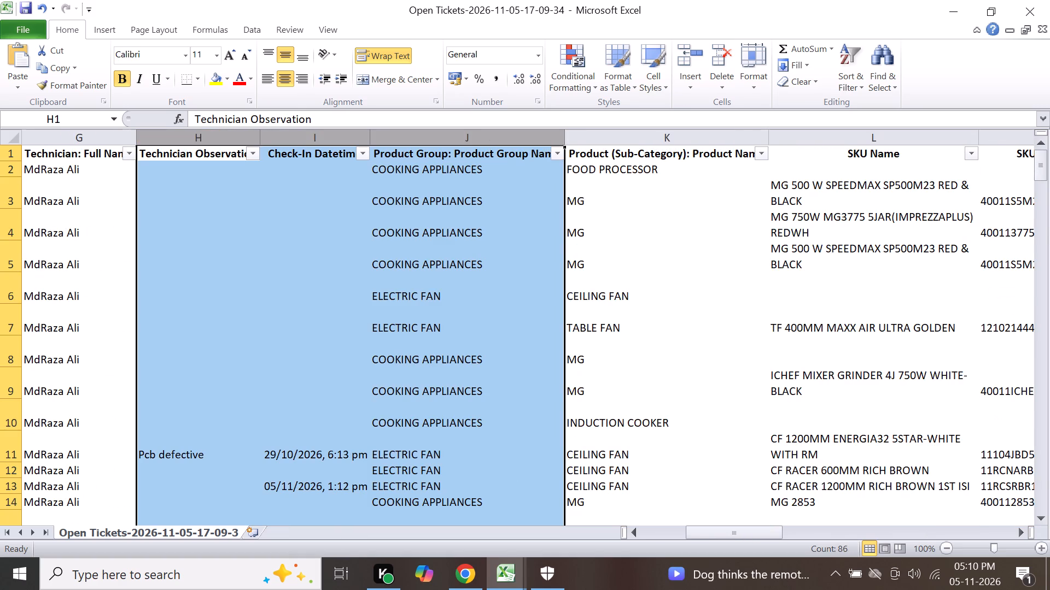
{"action": "left_click_drag", "start_coordinate": [510, 232], "coordinate": [513, 232]}
{"action": "right_click", "coordinate": [381, 243]}
{"action": "left_click", "coordinate": [443, 362]}
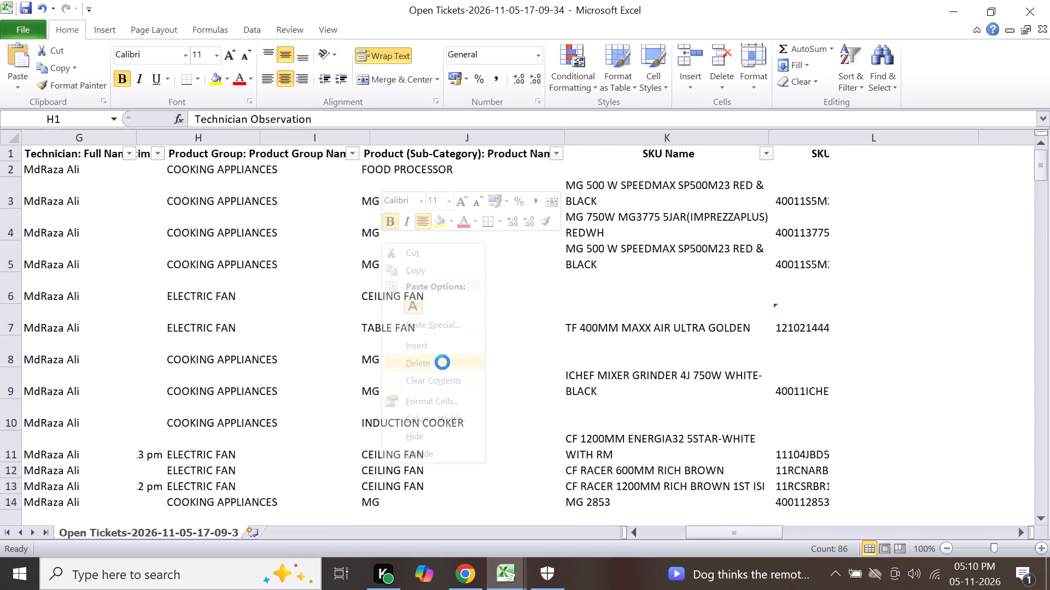
Delete the columns from SKU Code through Reason For Manual Entry, and the Contact Name: Email Id column.
{"action": "left_click_drag", "start_coordinate": [663, 134], "coordinate": [1045, 239]}
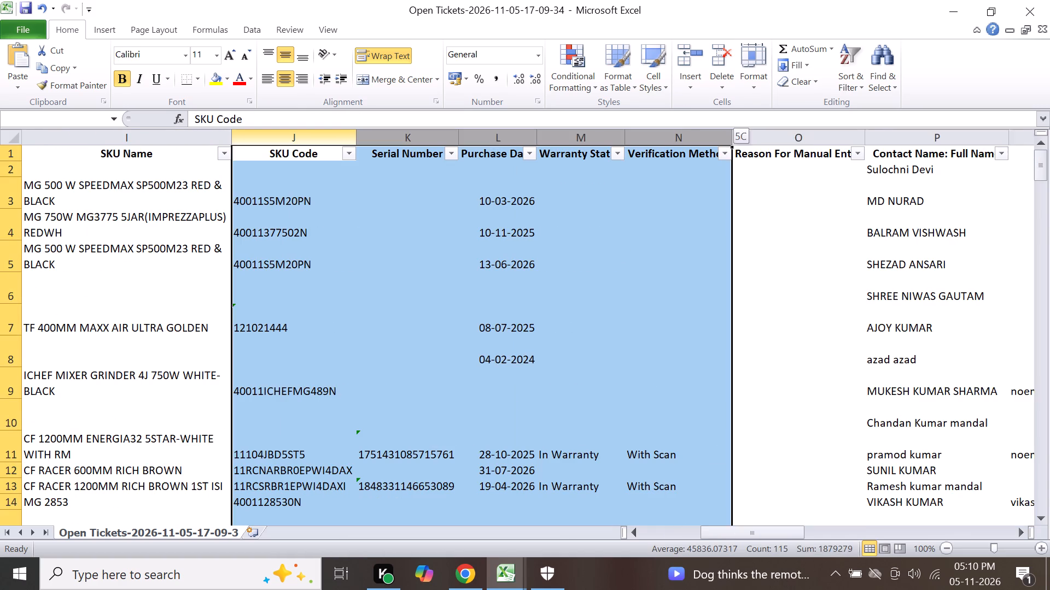
{"action": "left_click_drag", "start_coordinate": [1045, 239], "coordinate": [789, 251]}
{"action": "right_click", "coordinate": [643, 259]}
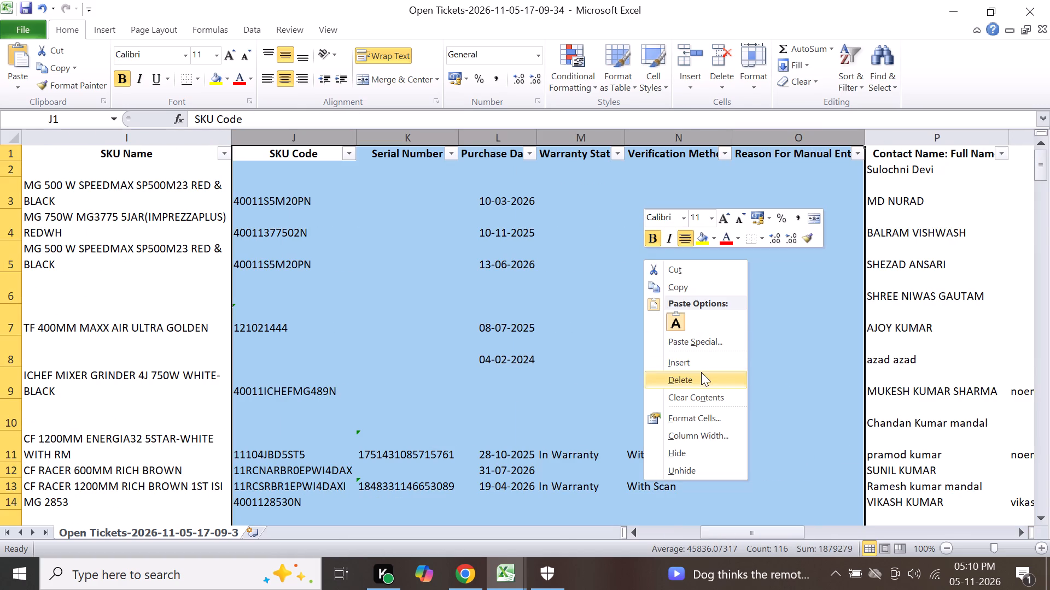
{"action": "left_click", "coordinate": [701, 372]}
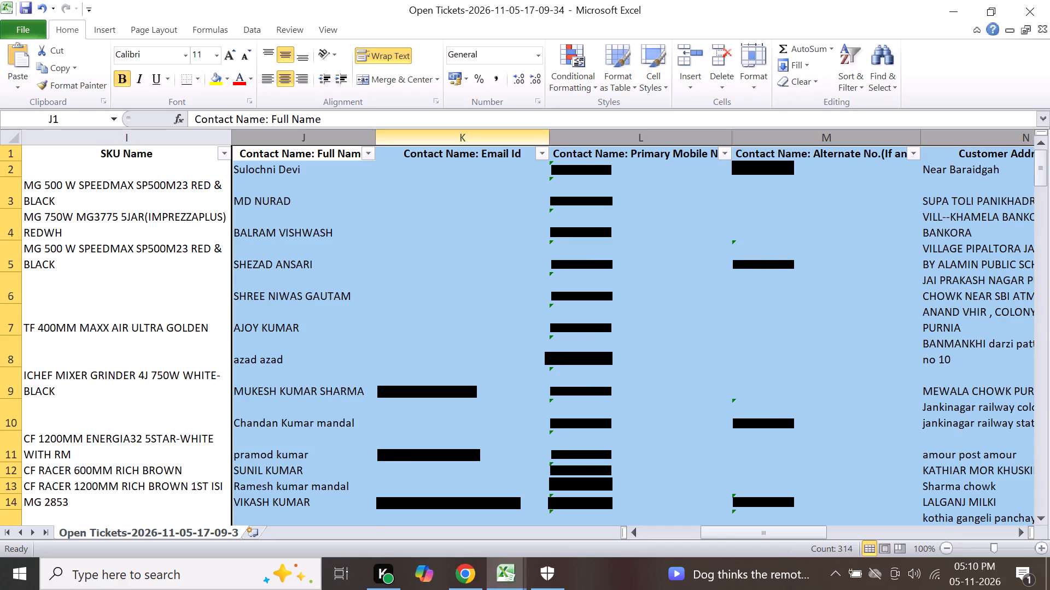
{"action": "left_click", "coordinate": [465, 141]}
{"action": "right_click", "coordinate": [465, 141]}
{"action": "left_click", "coordinate": [507, 255]}
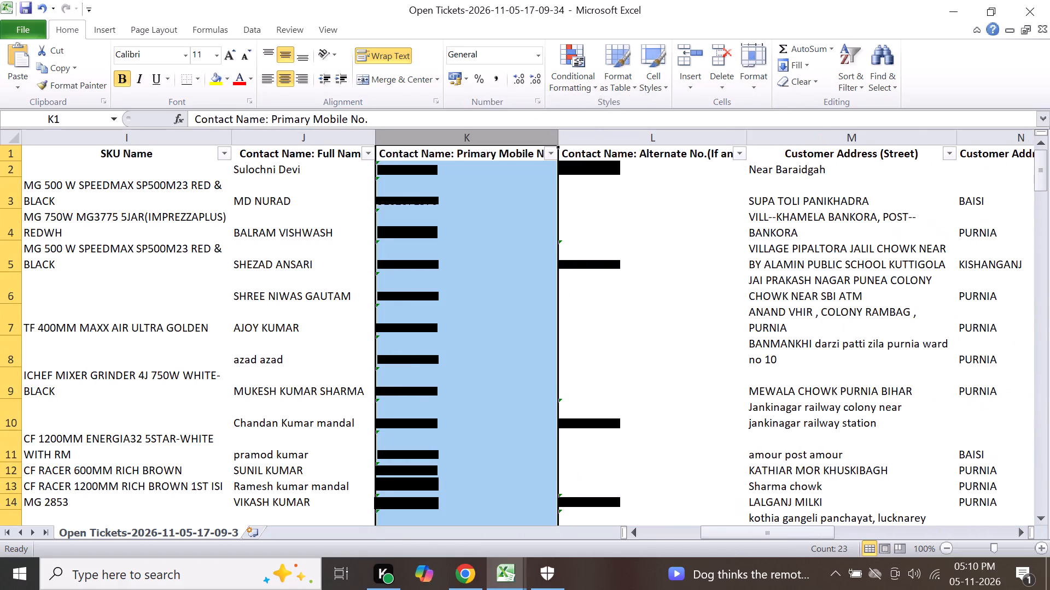
Narrow the contact Primary Mobile No. and Alternate No. columns to roughly fit their numbers.
{"action": "left_click_drag", "start_coordinate": [560, 139], "coordinate": [469, 293]}
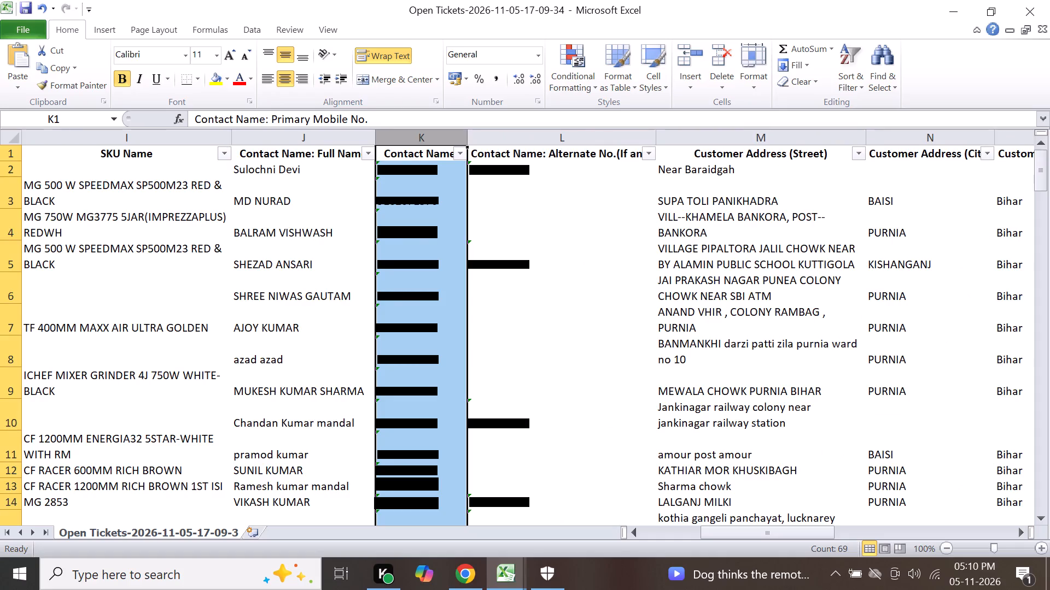
{"action": "left_click", "coordinate": [660, 128]}
{"action": "left_click_drag", "start_coordinate": [657, 132], "coordinate": [552, 306]}
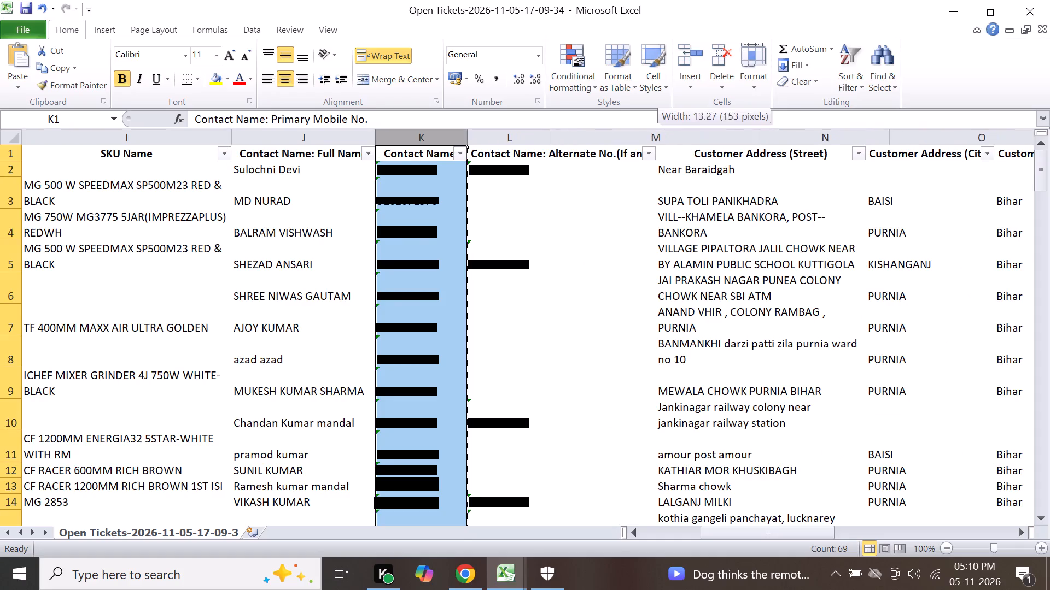
{"action": "left_click_drag", "start_coordinate": [552, 306], "coordinate": [550, 314]}
Delete the columns from Reminder Count up to, but not including, the Remark column.
{"action": "left_click_drag", "start_coordinate": [717, 531], "coordinate": [737, 530]}
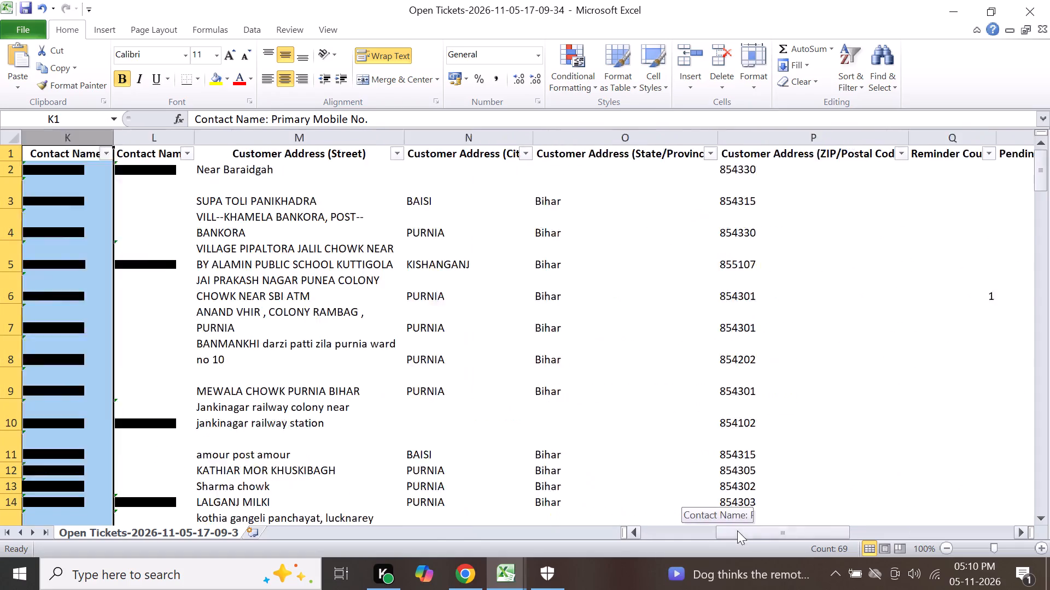
{"action": "left_click_drag", "start_coordinate": [737, 530], "coordinate": [745, 530]}
{"action": "left_click_drag", "start_coordinate": [762, 132], "coordinate": [978, 197]}
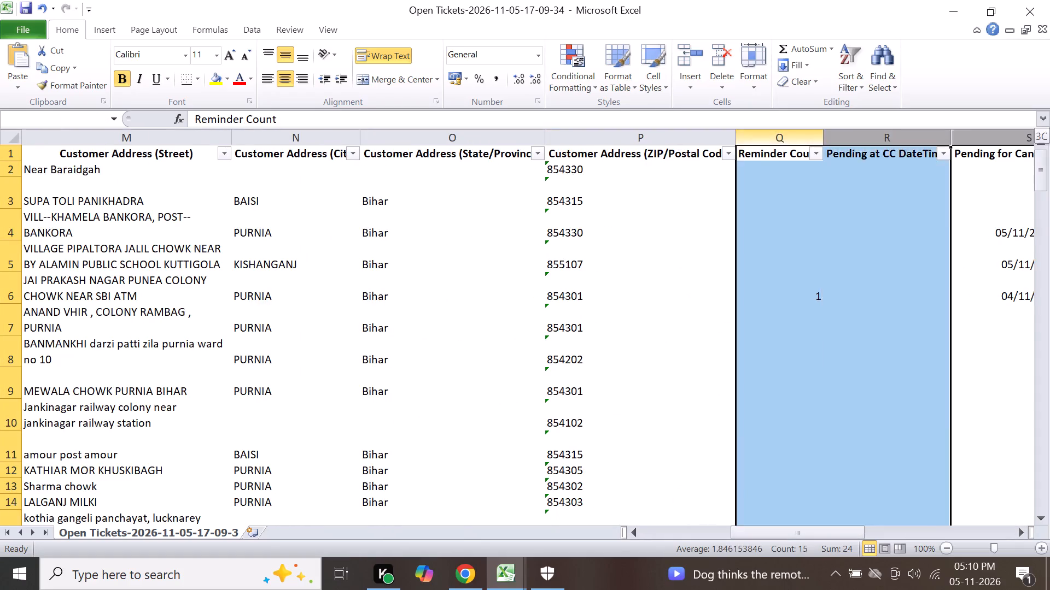
{"action": "left_click_drag", "start_coordinate": [978, 197], "coordinate": [676, 273]}
{"action": "right_click", "coordinate": [470, 260]}
{"action": "left_click", "coordinate": [515, 380]}
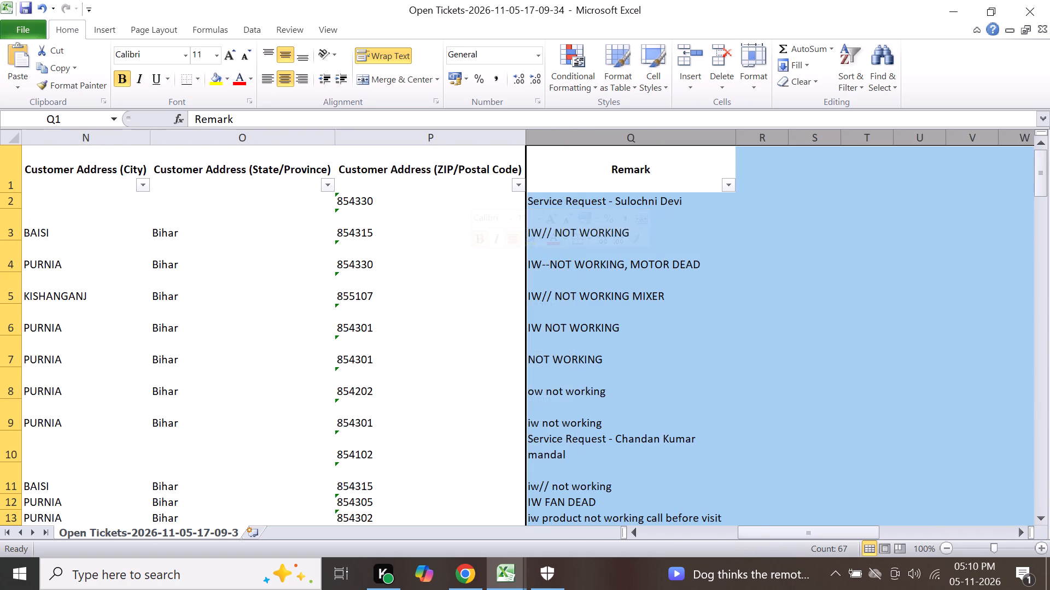
Sort the ticket list by Date/Time Opened from A to Z.
{"action": "left_click_drag", "start_coordinate": [757, 529], "coordinate": [588, 522]}
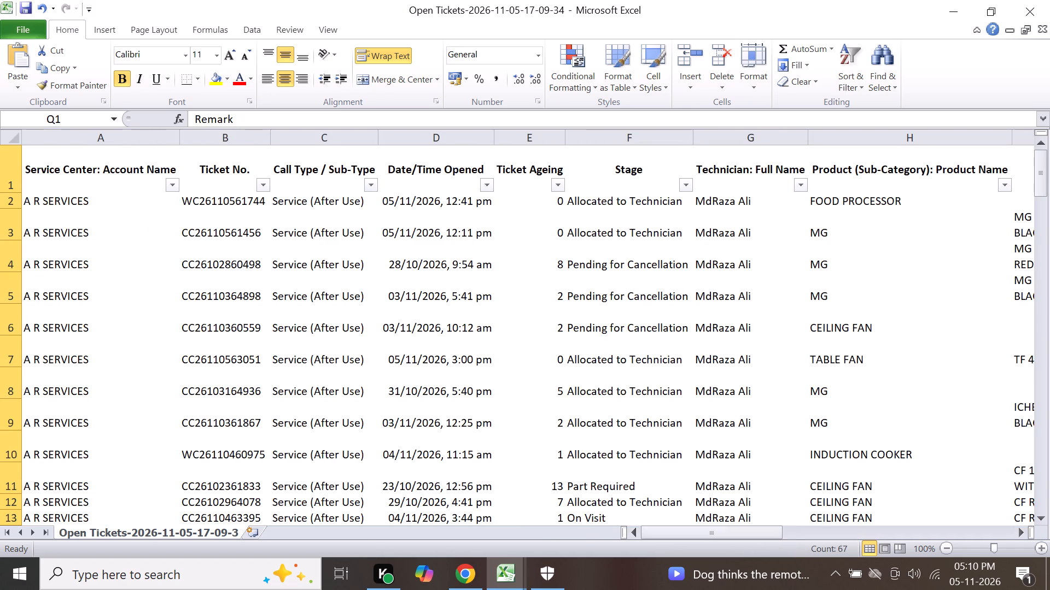
{"action": "scroll", "coordinate": [327, 337], "scroll_direction": "up", "scroll_amount": 1}
{"action": "scroll", "coordinate": [327, 337], "scroll_direction": "down", "scroll_amount": 1, "text": "ctrl"}
{"action": "scroll", "coordinate": [342, 304], "scroll_direction": "up", "scroll_amount": 3}
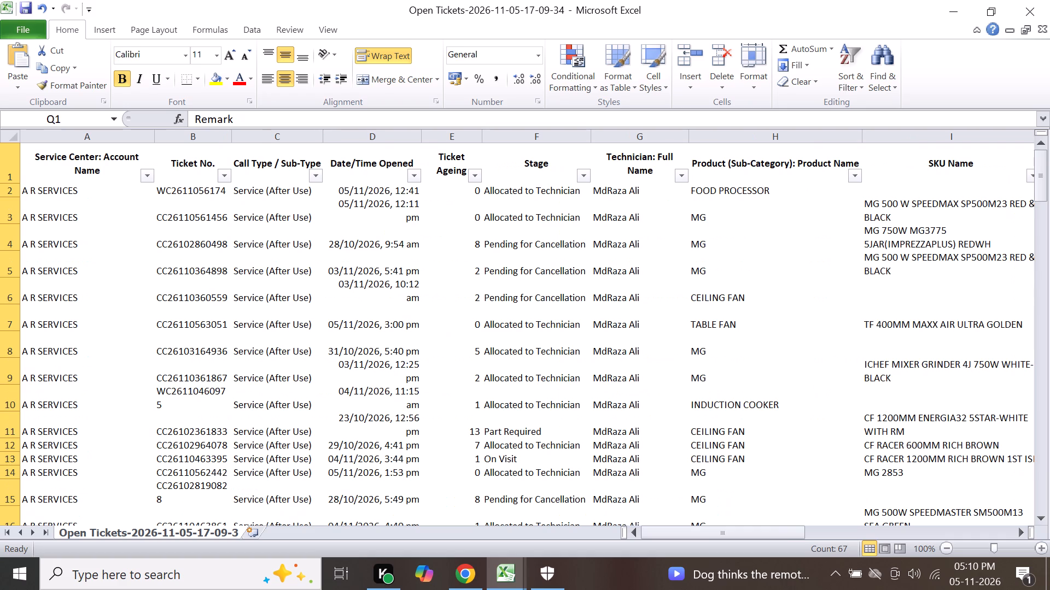
{"action": "left_click", "coordinate": [416, 175]}
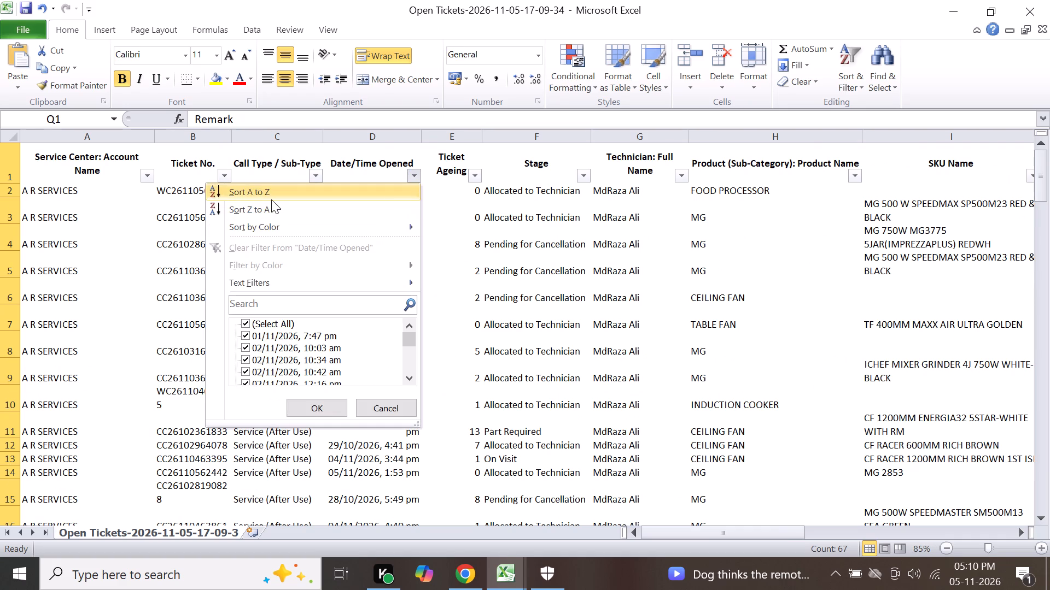
{"action": "left_click", "coordinate": [271, 199]}
Open the filter options of the Stage column.
{"action": "left_click", "coordinate": [584, 245]}
{"action": "left_click", "coordinate": [584, 176]}
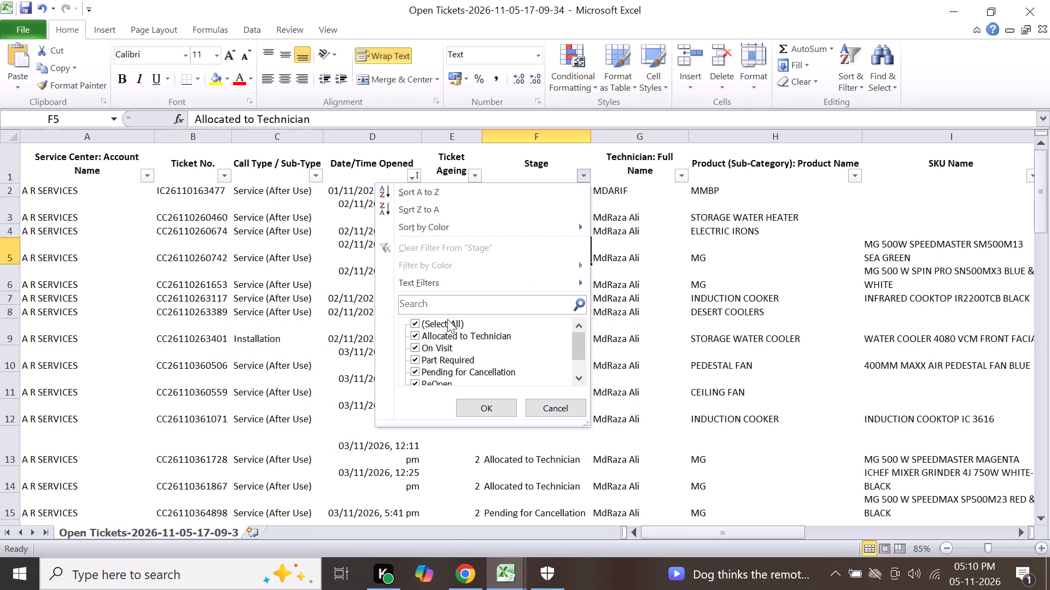
Filter the Stage column to show only tickets with the stage Allocated to Technician.
{"action": "left_click", "coordinate": [446, 319]}
{"action": "left_click", "coordinate": [446, 330]}
{"action": "left_click", "coordinate": [483, 407]}
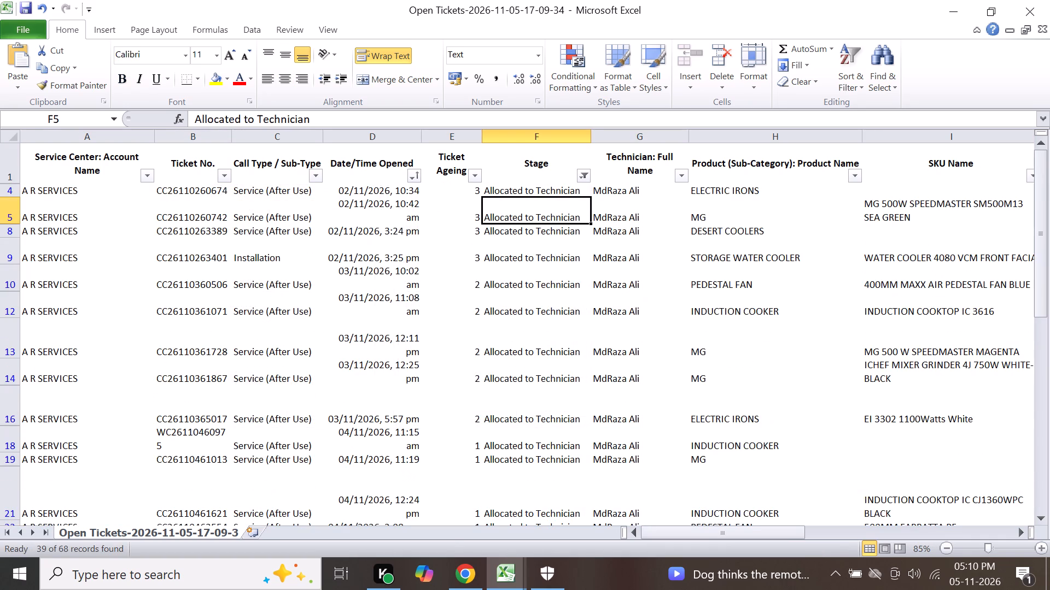
Sort the filtered ticket list by Ticket Ageing from smallest to largest.
{"action": "left_click", "coordinate": [480, 170]}
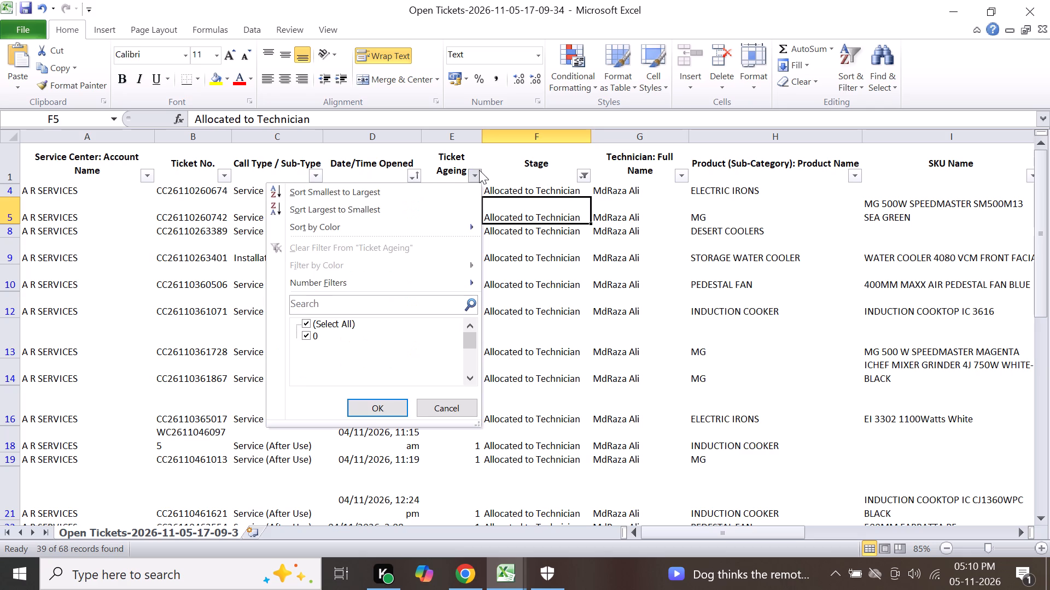
{"action": "left_click", "coordinate": [426, 191]}
{"action": "left_click", "coordinate": [441, 314]}
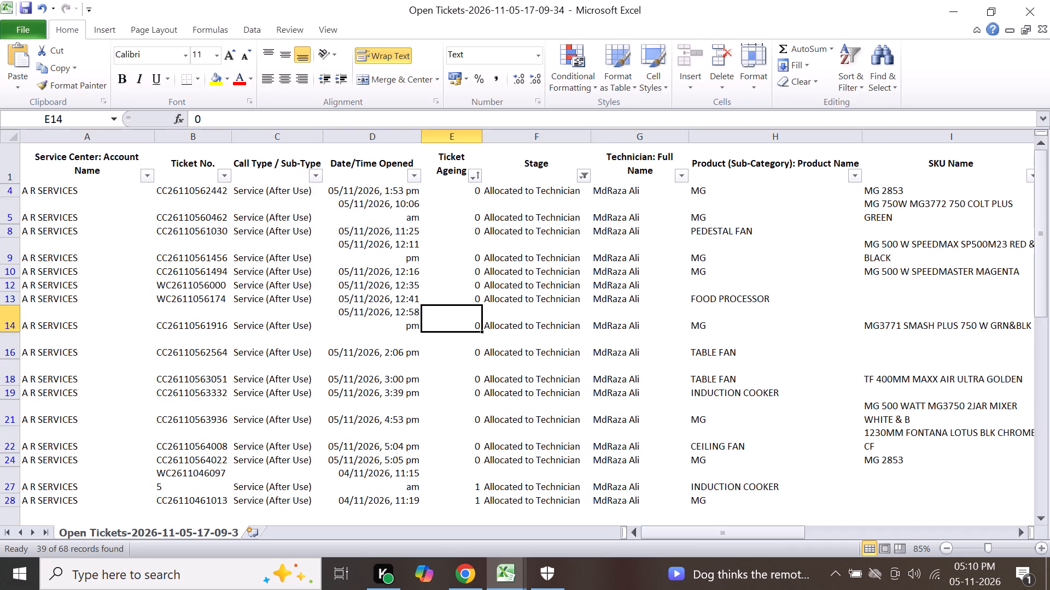
{"action": "scroll", "coordinate": [357, 300], "scroll_direction": "down", "scroll_amount": 1}
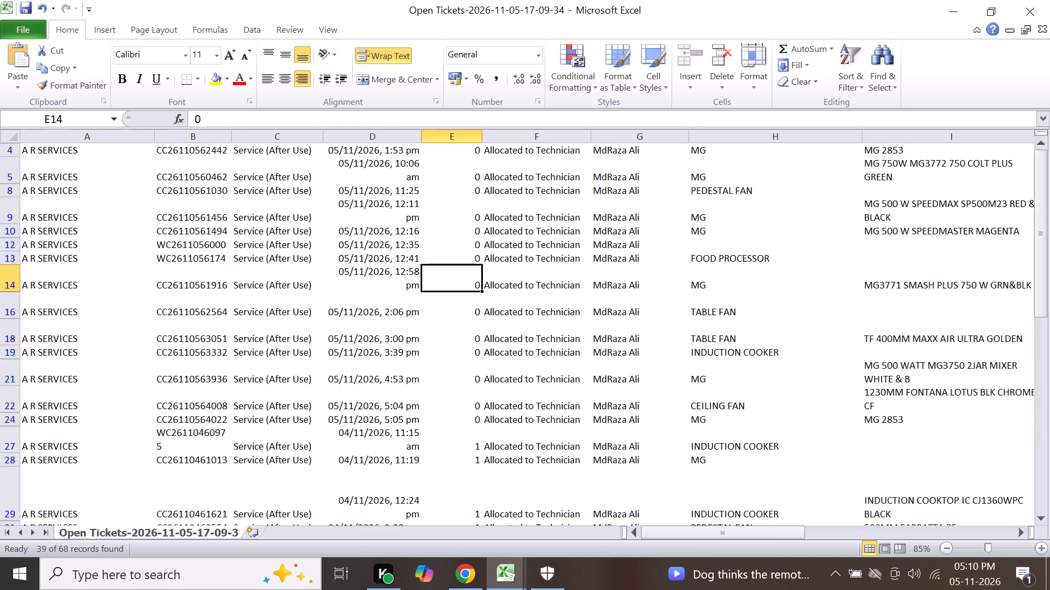
{"action": "left_click_drag", "start_coordinate": [15, 333], "coordinate": [17, 336]}
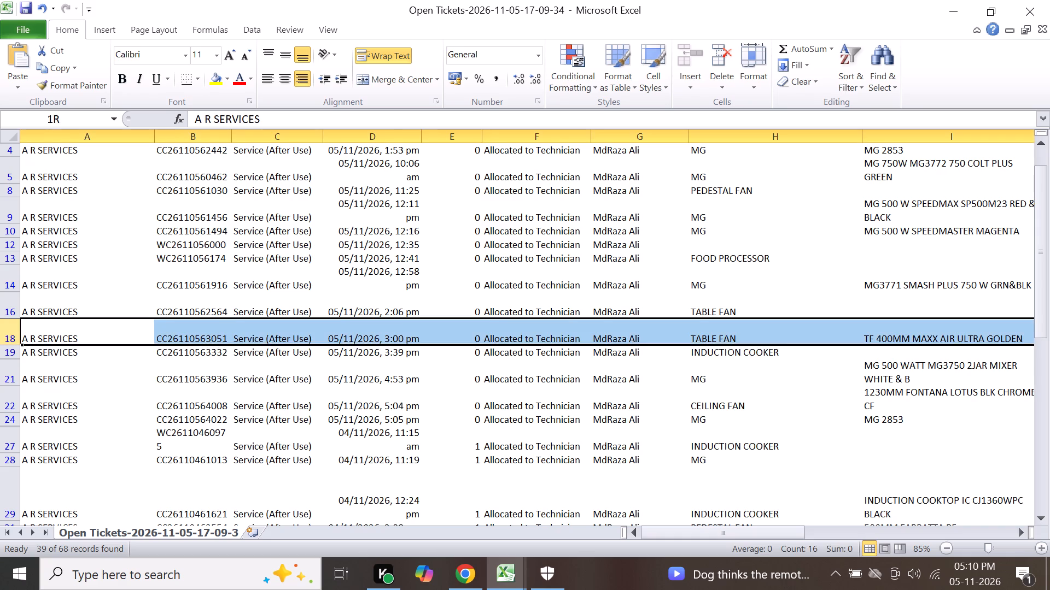
{"action": "left_click_drag", "start_coordinate": [17, 336], "coordinate": [43, 394]}
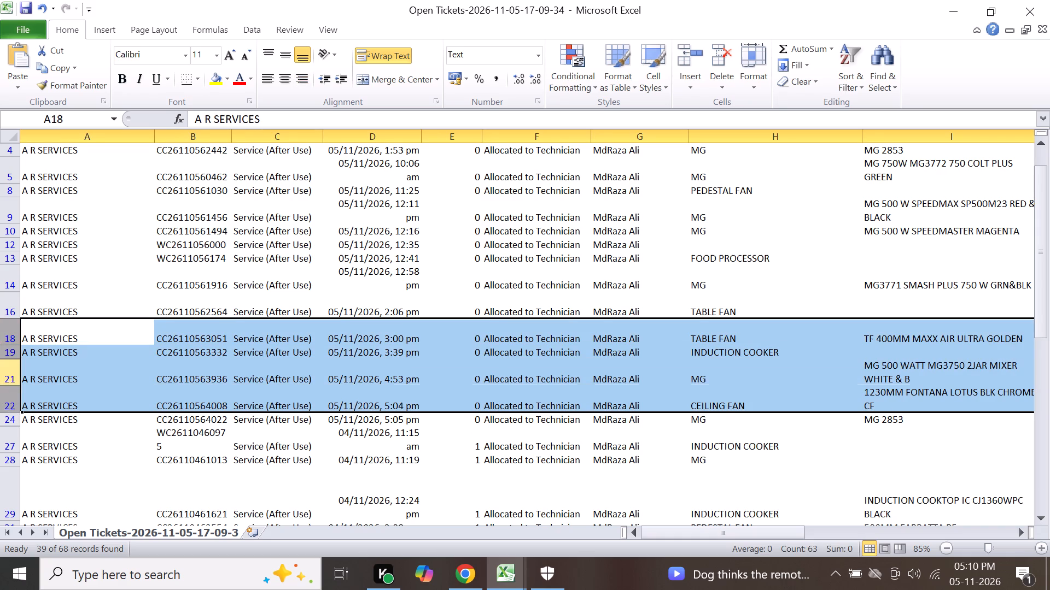
{"action": "left_click", "coordinate": [4, 372]}
{"action": "left_click_drag", "start_coordinate": [0, 351], "coordinate": [7, 388]}
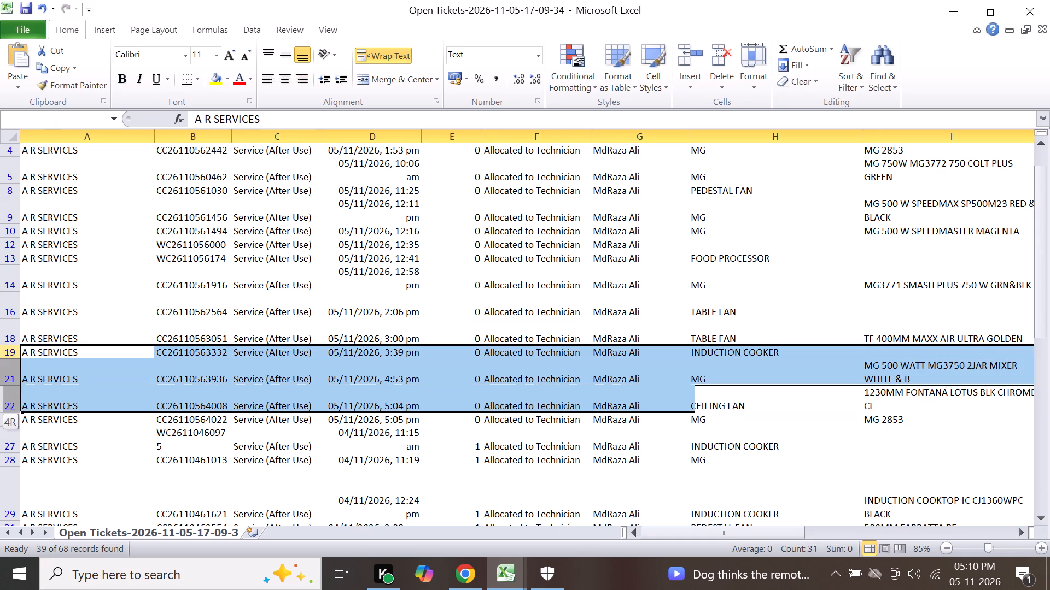
{"action": "left_click_drag", "start_coordinate": [7, 388], "coordinate": [14, 423]}
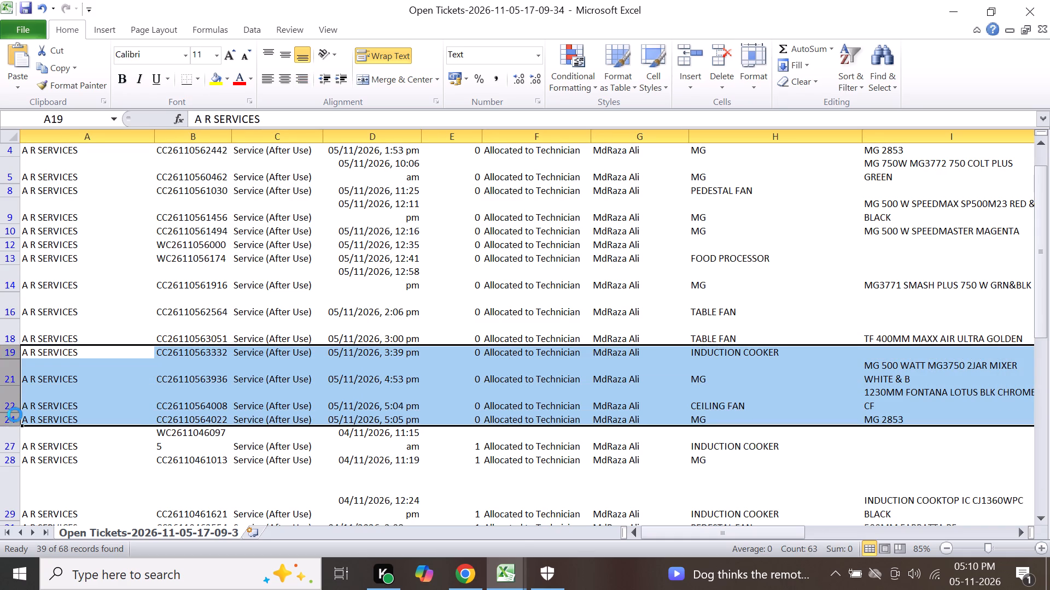
{"action": "key", "text": "ctrl+c"}
Switch to the ar services Google Sheet and paste the copied tickets below the last november 2026 entry, starting at A74.
{"action": "left_click", "coordinate": [474, 571]}
{"action": "left_click", "coordinate": [286, 0]}
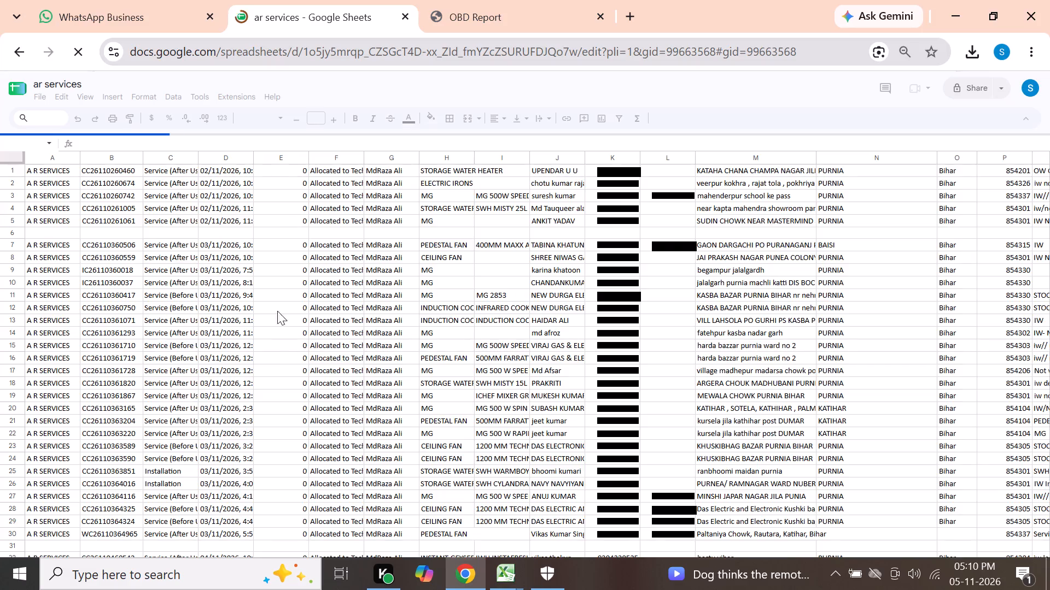
{"action": "scroll", "coordinate": [271, 387], "scroll_direction": "down", "scroll_amount": 2}
{"action": "scroll", "coordinate": [277, 444], "scroll_direction": "down", "scroll_amount": 10}
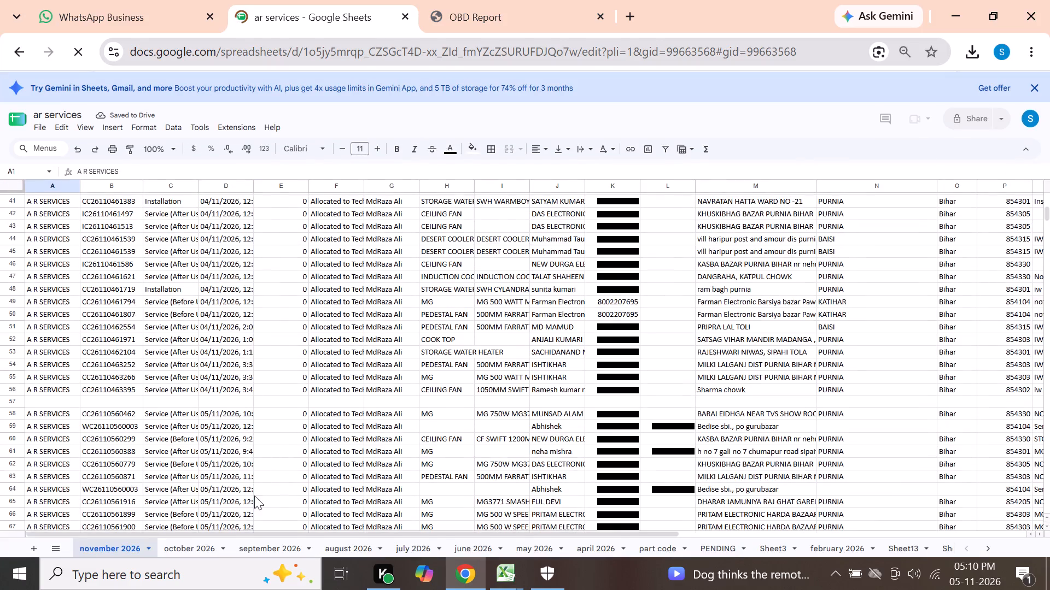
{"action": "scroll", "coordinate": [325, 461], "scroll_direction": "down", "scroll_amount": 7}
{"action": "scroll", "coordinate": [318, 444], "scroll_direction": "up", "scroll_amount": 3}
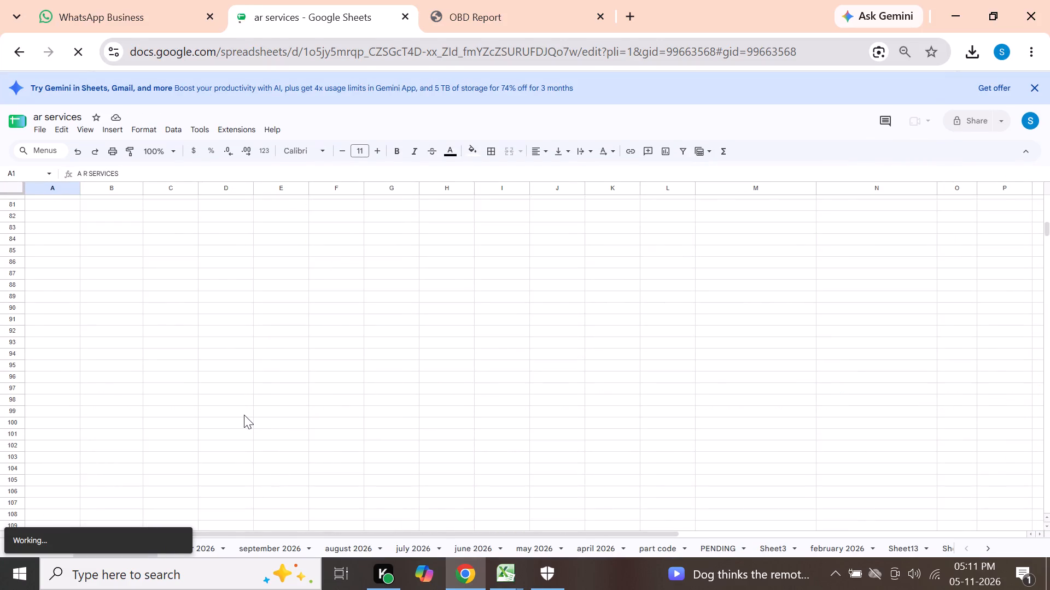
{"action": "scroll", "coordinate": [244, 415], "scroll_direction": "up", "scroll_amount": 1}
{"action": "left_click", "coordinate": [66, 368]}
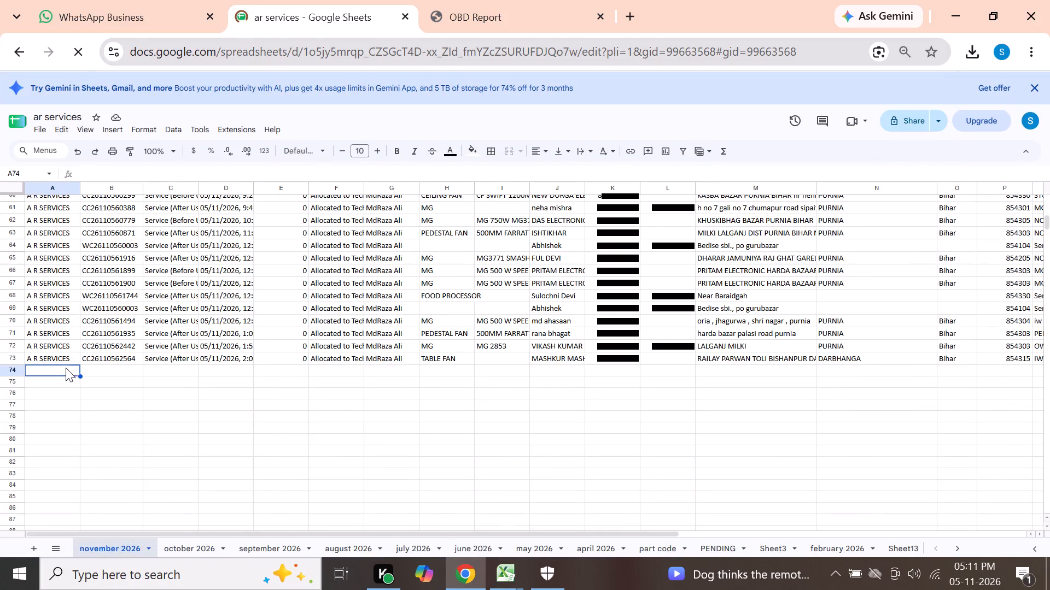
{"action": "key", "text": "ctrl+v"}
Select row 74, the first of the newly pasted ticket rows.
{"action": "left_click", "coordinate": [11, 370]}
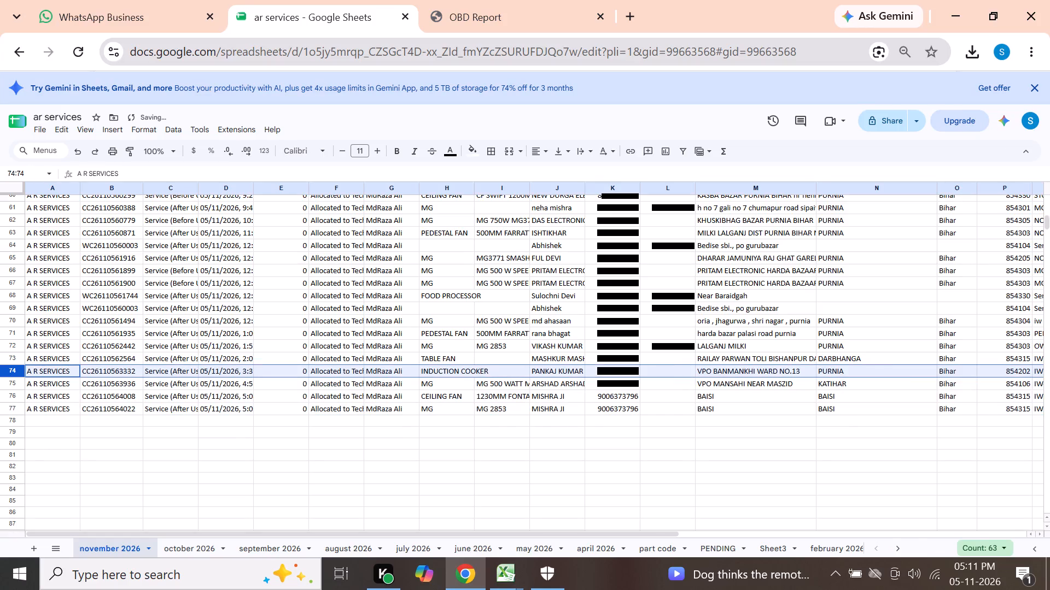
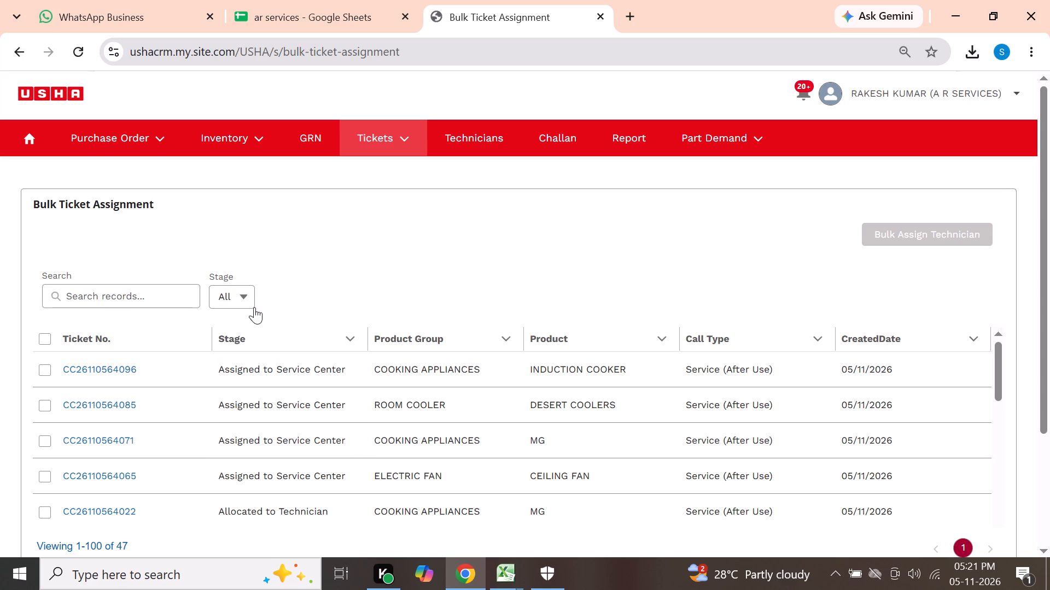
Filter the Bulk Ticket Assignment list by the stage Assigned to Service Center.
{"action": "left_click", "coordinate": [254, 307]}
{"action": "left_click", "coordinate": [241, 347]}
{"action": "scroll", "coordinate": [308, 466], "scroll_direction": "down", "scroll_amount": 2}
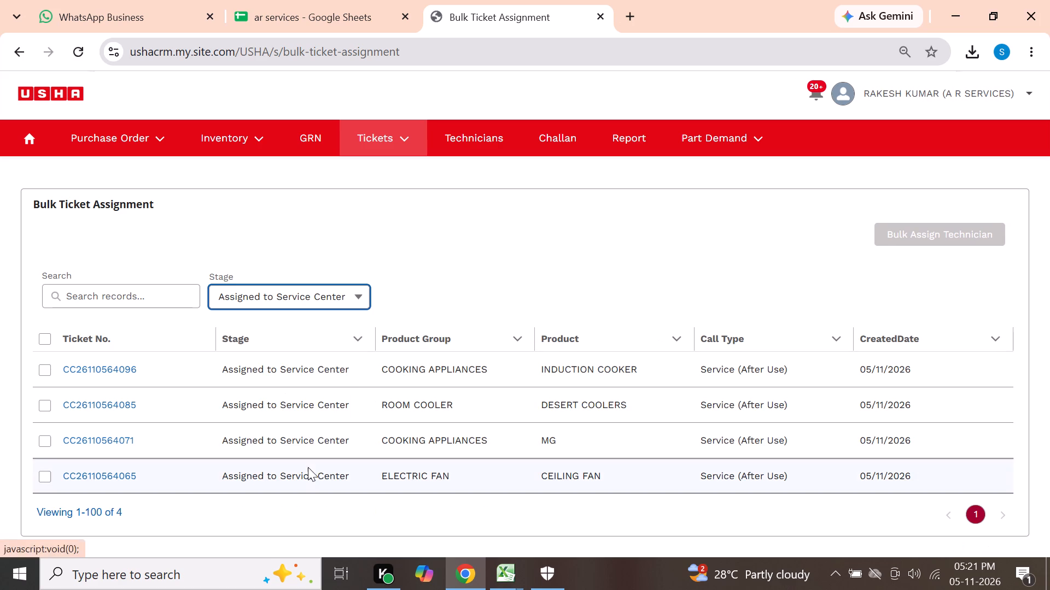
Select all four tickets in the Assigned to Service Center stage and start Bulk Assign Technician.
{"action": "left_click", "coordinate": [42, 332]}
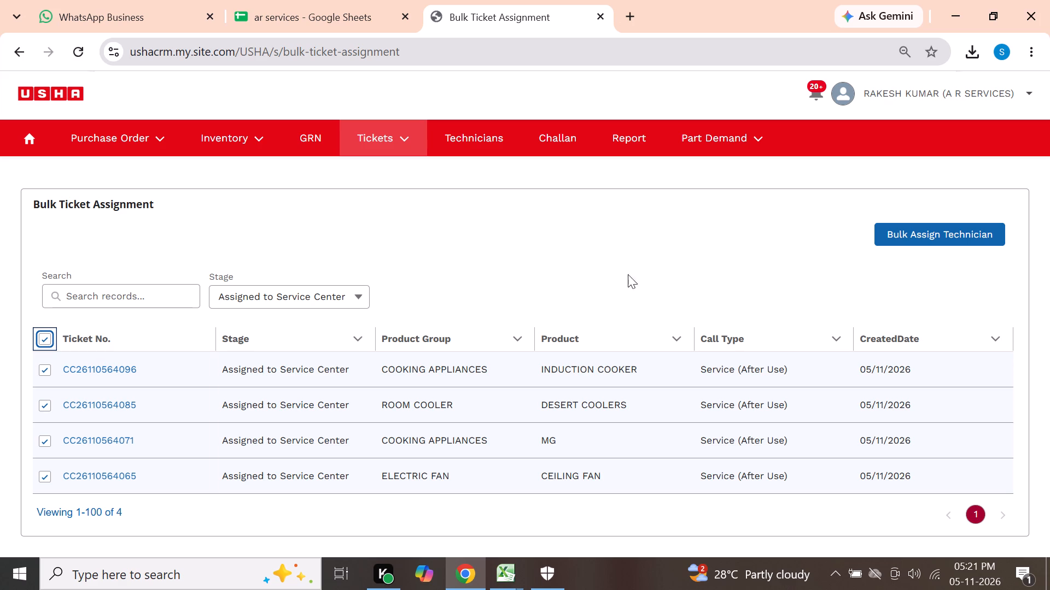
{"action": "left_click", "coordinate": [926, 230]}
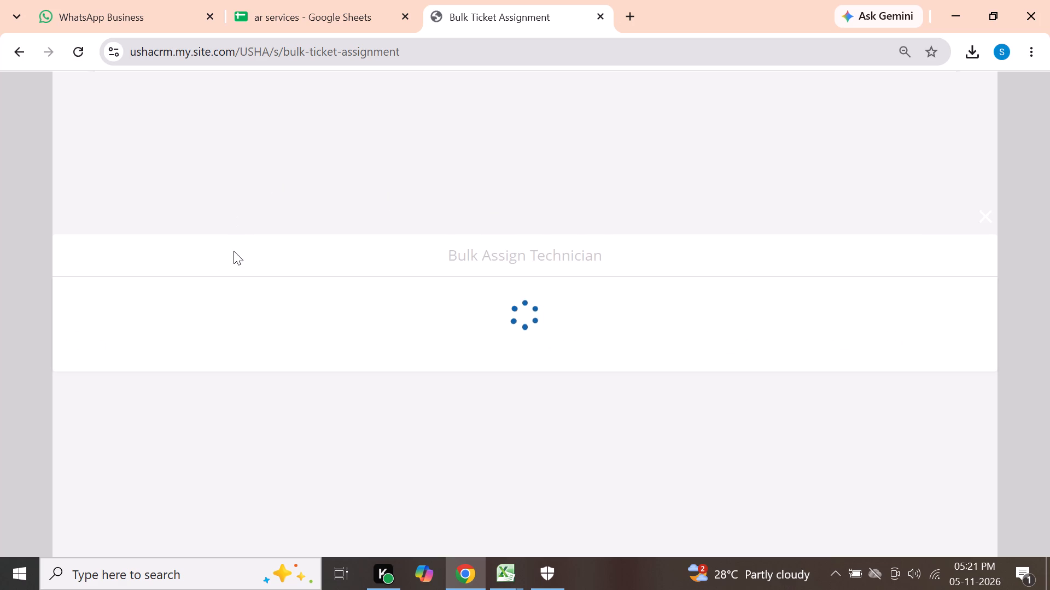
Set the service center to A R SERVICES and the schedule to 05-Nov-2026, 5:21 pm, and proceed to technician selection.
{"action": "left_click", "coordinate": [235, 247]}
{"action": "left_click", "coordinate": [243, 275]}
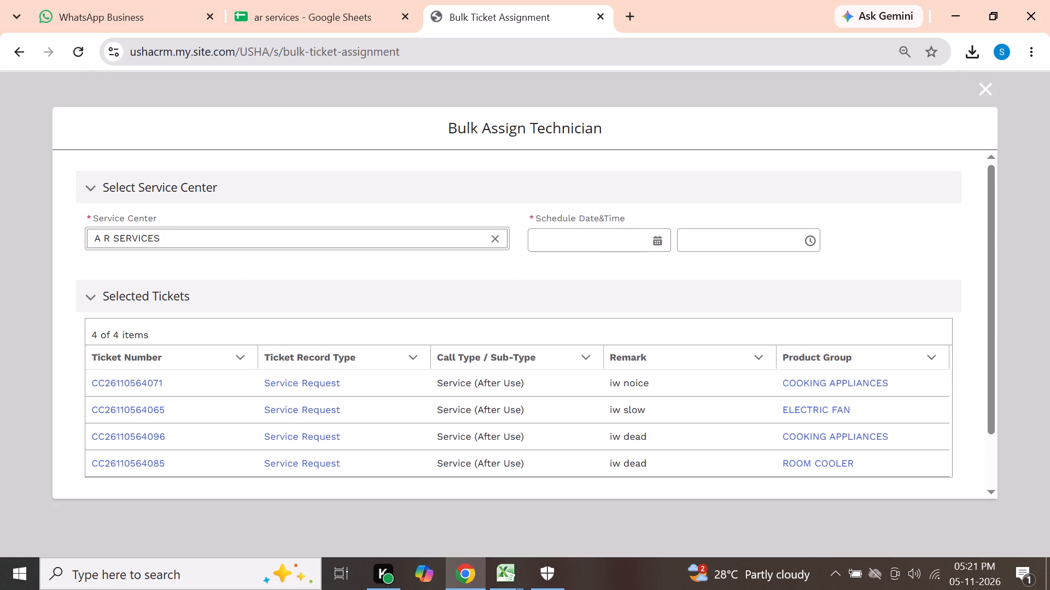
{"action": "left_click", "coordinate": [657, 247]}
{"action": "left_click", "coordinate": [637, 527]}
{"action": "scroll", "coordinate": [921, 419], "scroll_direction": "down", "scroll_amount": 3}
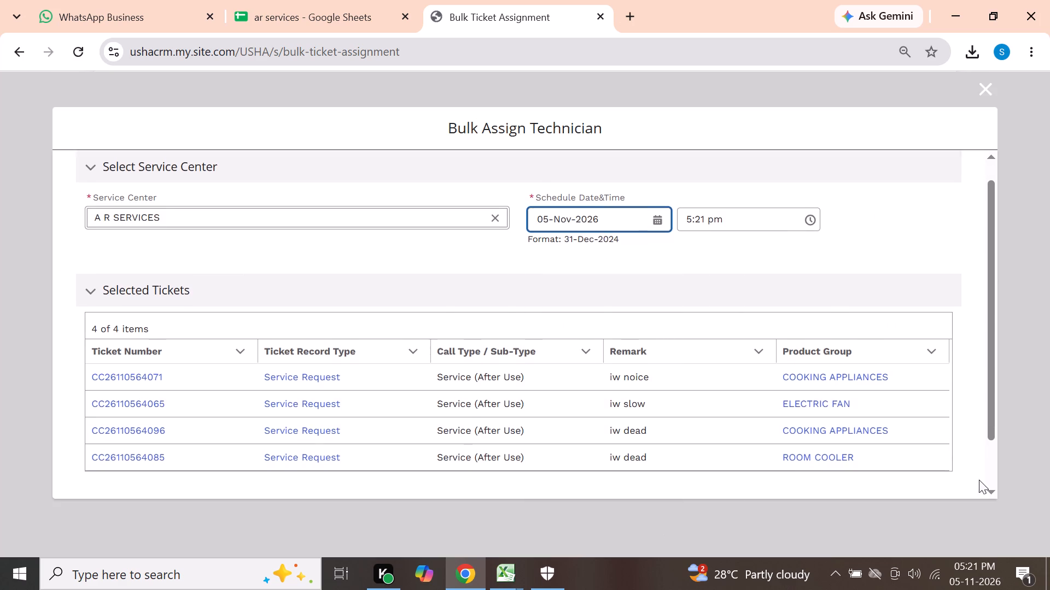
{"action": "scroll", "coordinate": [979, 480], "scroll_direction": "down", "scroll_amount": 2}
{"action": "left_click", "coordinate": [946, 468]}
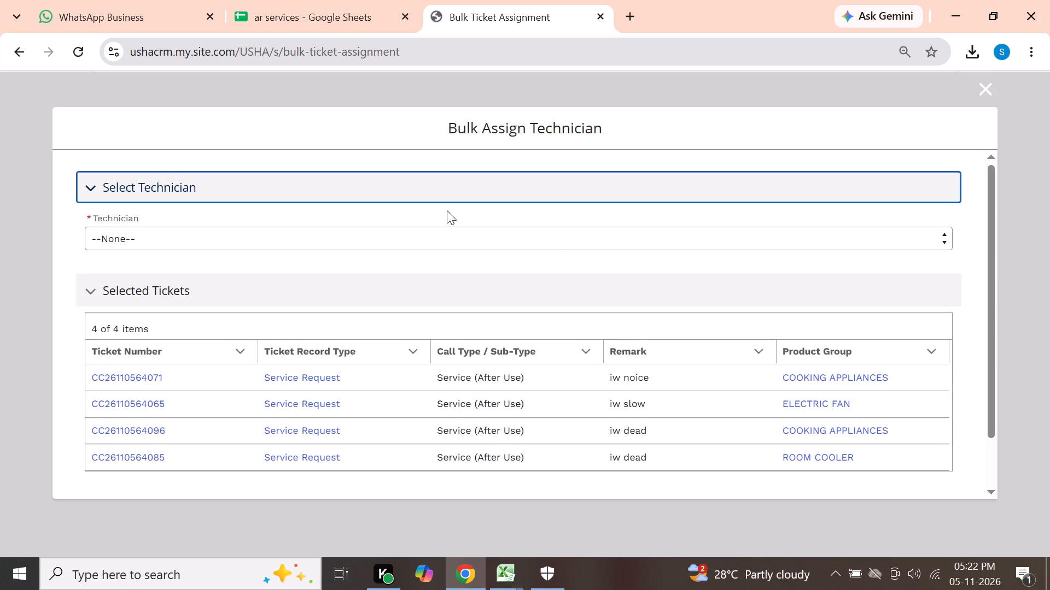
Choose the technician for the four selected tickets.
{"action": "left_click", "coordinate": [425, 235]}
{"action": "left_click", "coordinate": [380, 336]}
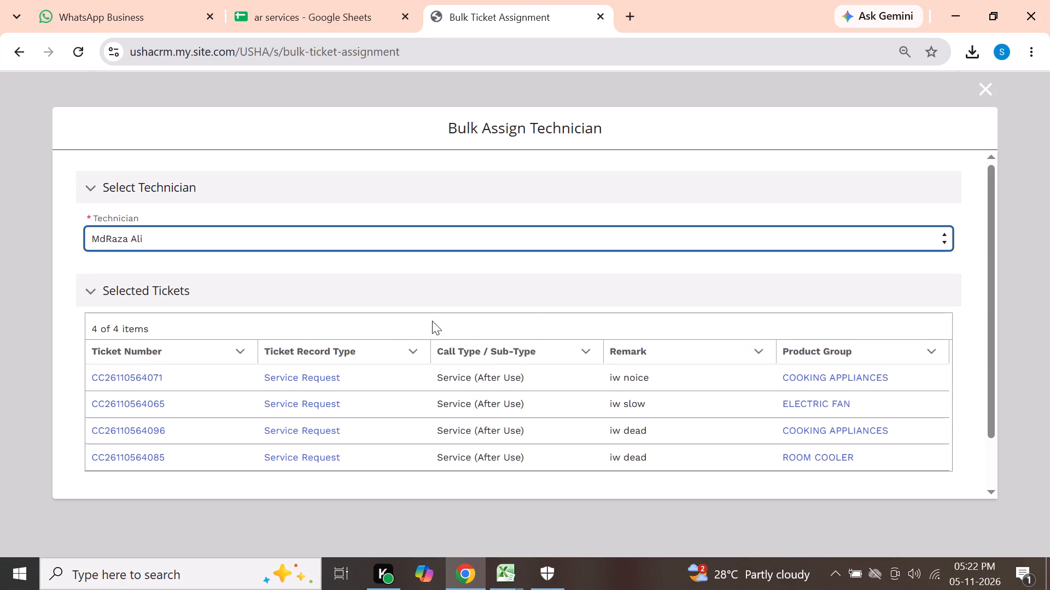
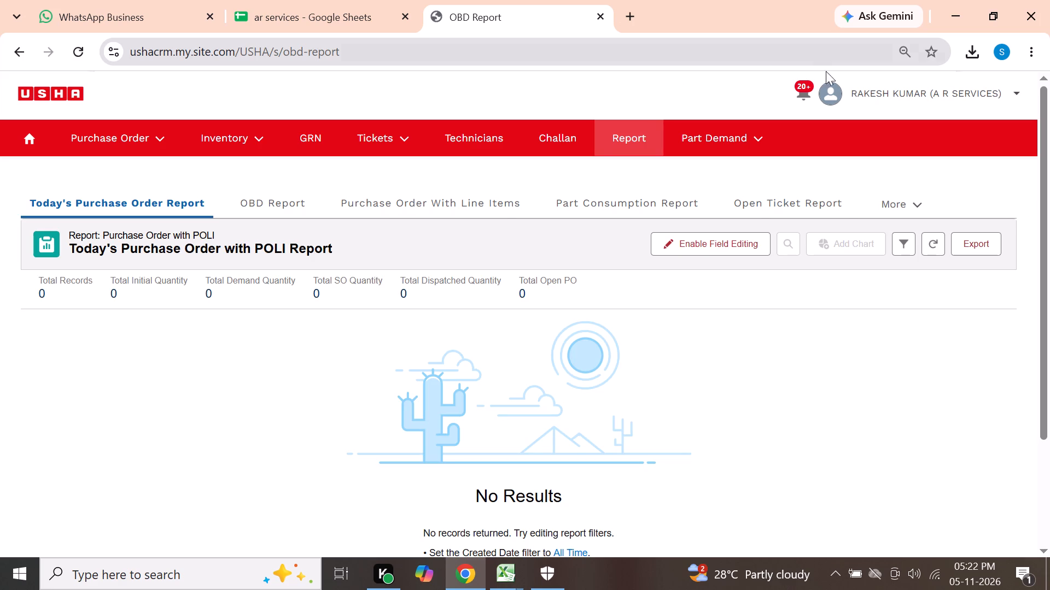
Export the Open Ticket Report with the Details Only view in Excel .xls format.
{"action": "left_click", "coordinate": [756, 198]}
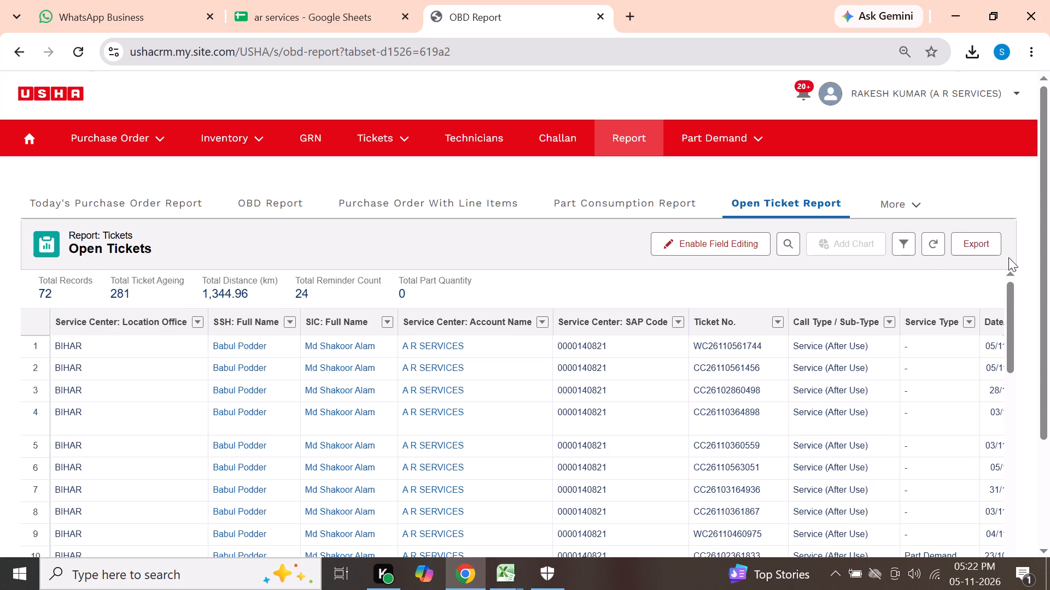
{"action": "left_click", "coordinate": [976, 244]}
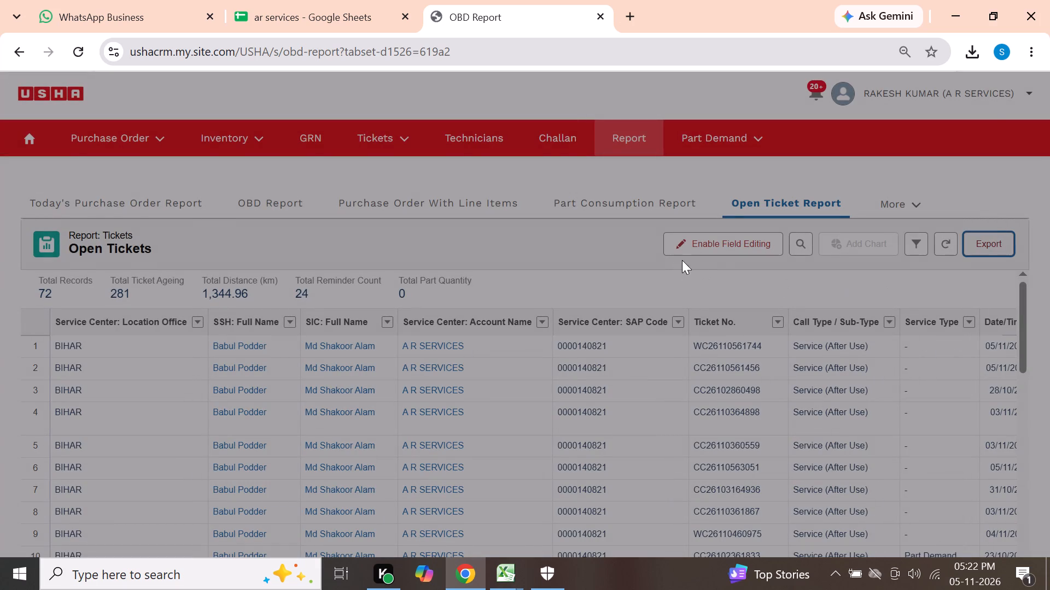
{"action": "left_click", "coordinate": [318, 251]}
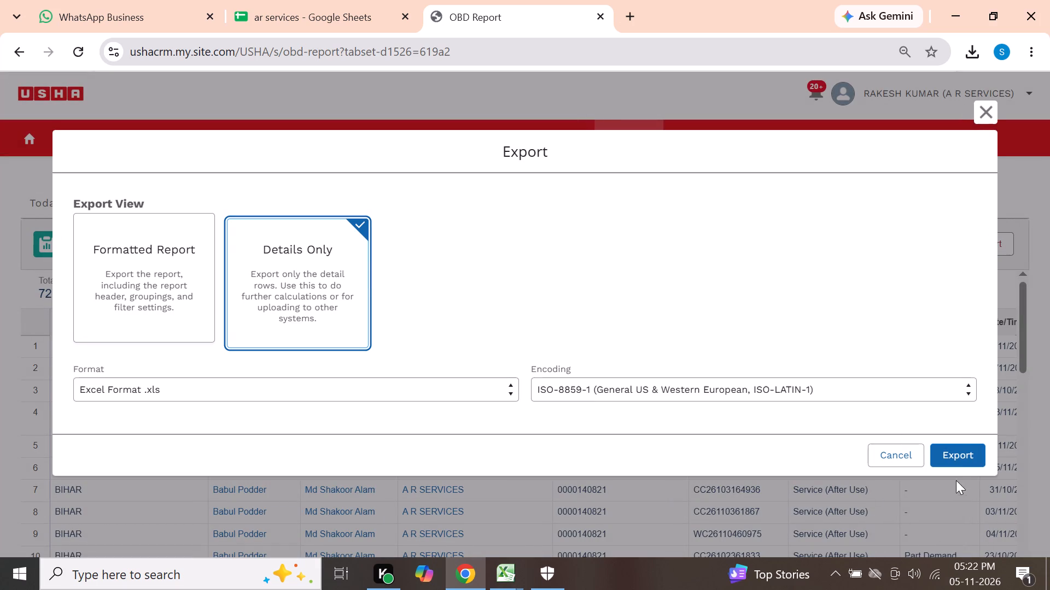
{"action": "left_click", "coordinate": [958, 457]}
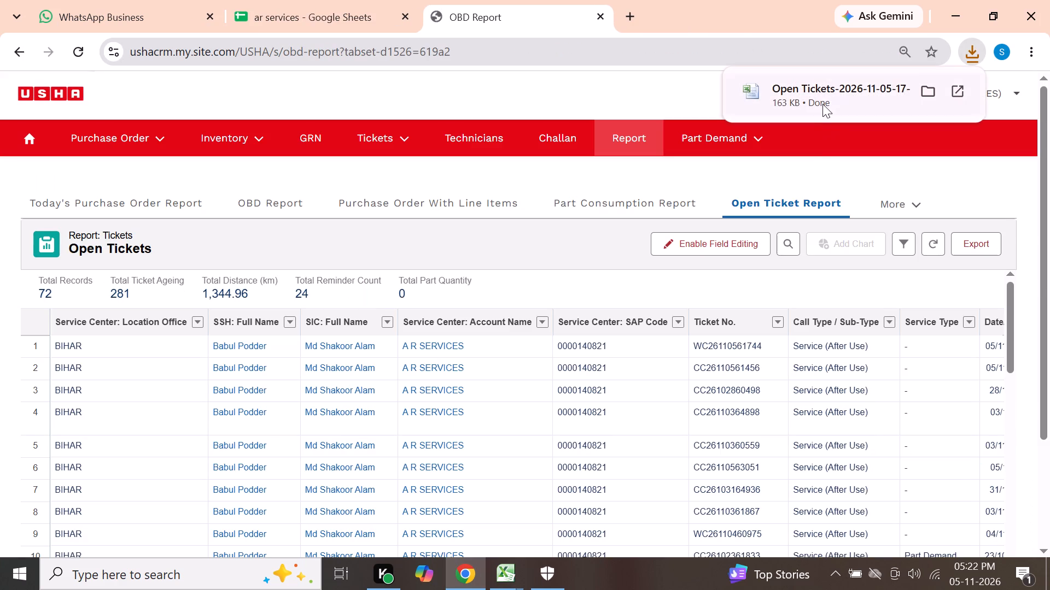
Open the newly downloaded Open Tickets export in Excel.
{"action": "left_click", "coordinate": [832, 97]}
{"action": "left_click", "coordinate": [849, 99]}
{"action": "left_click", "coordinate": [957, 0]}
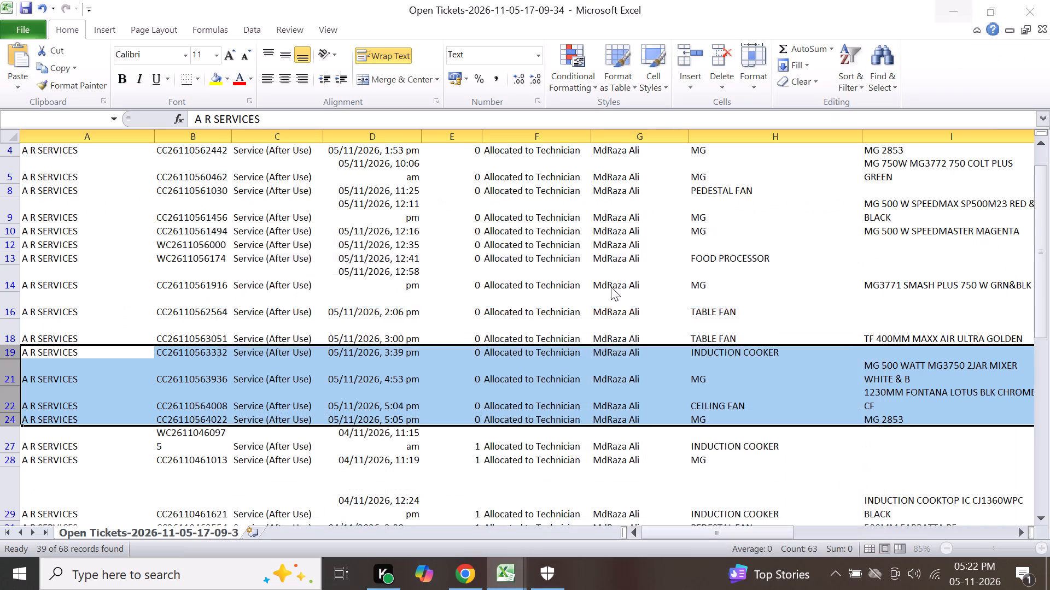
{"action": "left_click", "coordinate": [454, 322]}
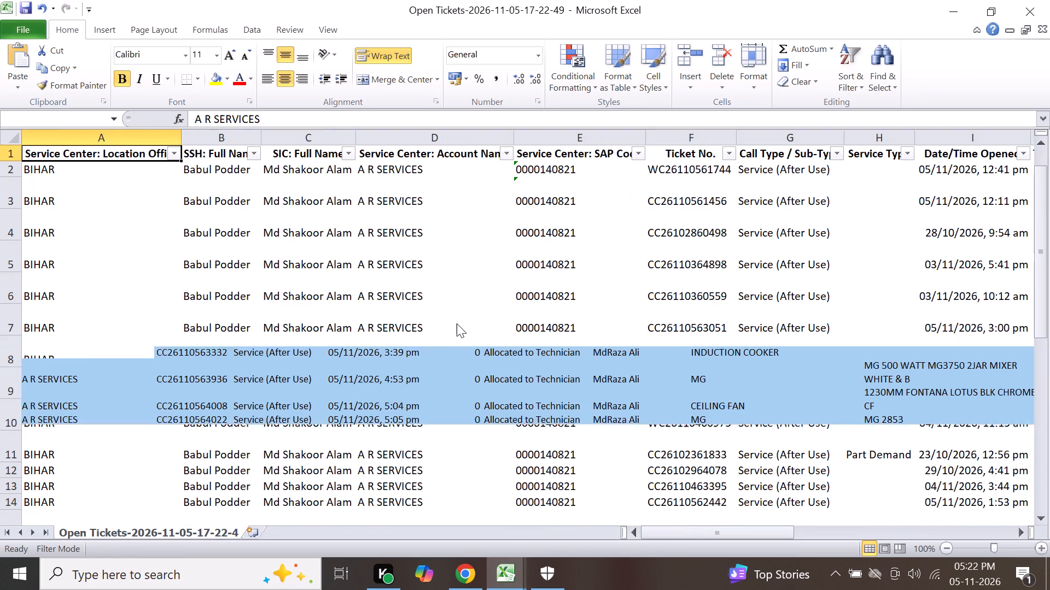
{"action": "left_click", "coordinate": [457, 323]}
{"action": "left_click", "coordinate": [456, 322]}
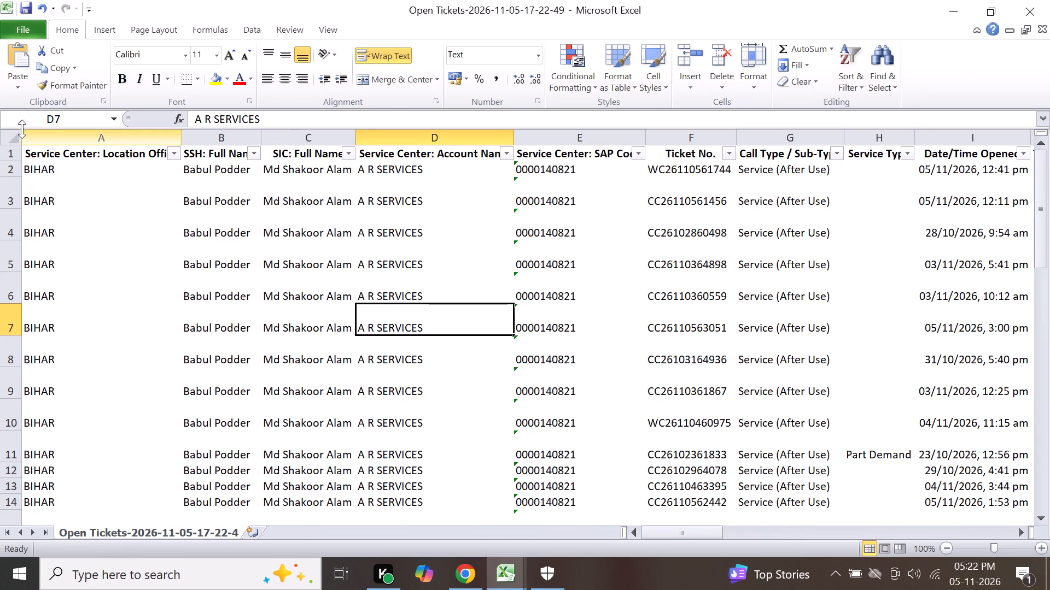
Delete the Service Center Location Office, SSH, SIC and Service Center SAP Code columns from the new export.
{"action": "left_click_drag", "start_coordinate": [62, 140], "coordinate": [288, 198]}
{"action": "right_click", "coordinate": [218, 288]}
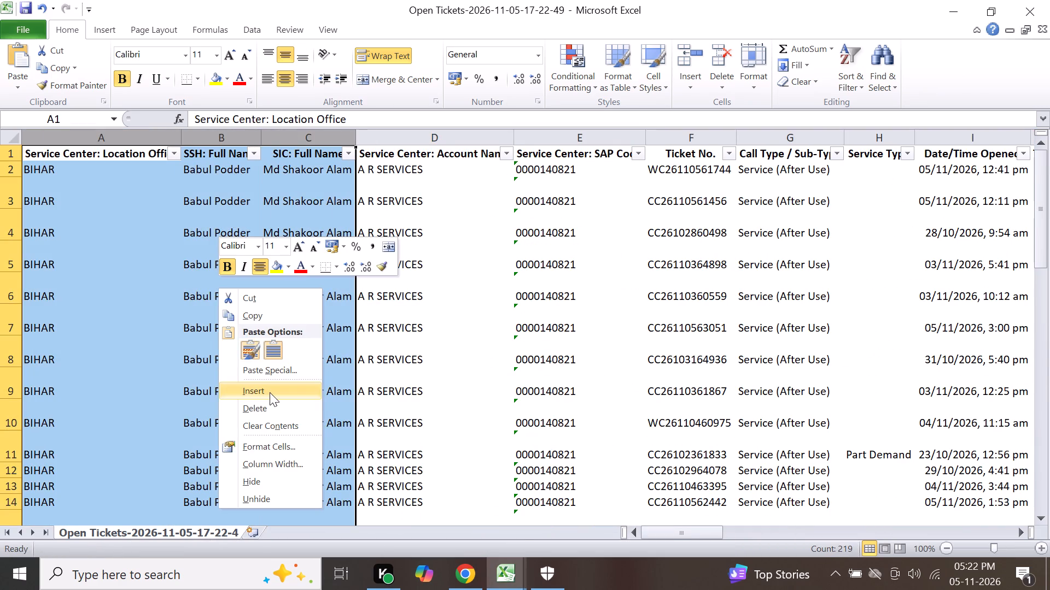
{"action": "left_click_drag", "start_coordinate": [270, 392], "coordinate": [271, 403]}
{"action": "left_click", "coordinate": [211, 139]}
{"action": "right_click", "coordinate": [211, 139]}
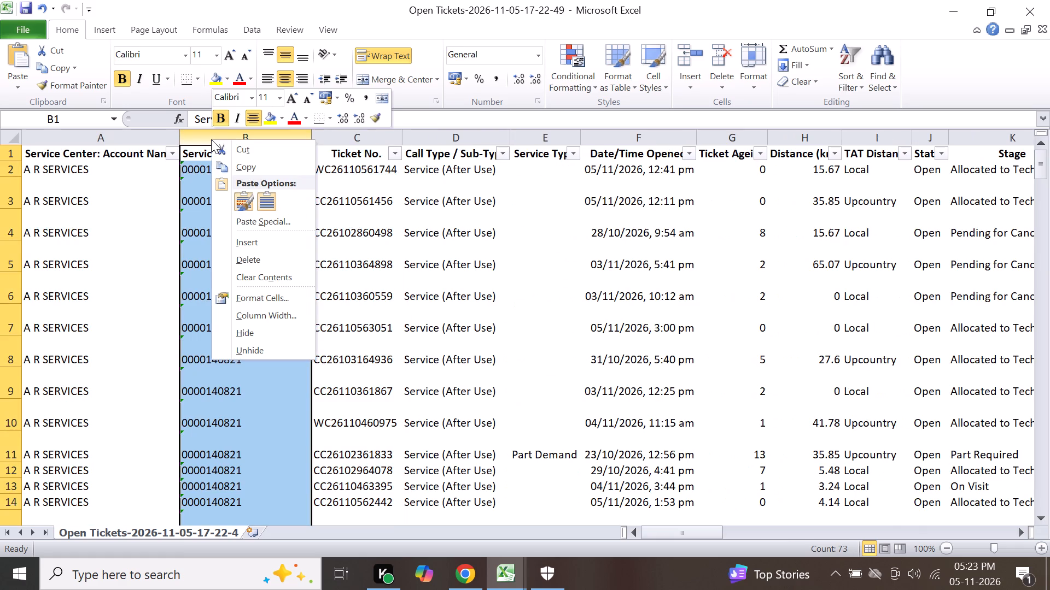
{"action": "left_click", "coordinate": [251, 258]}
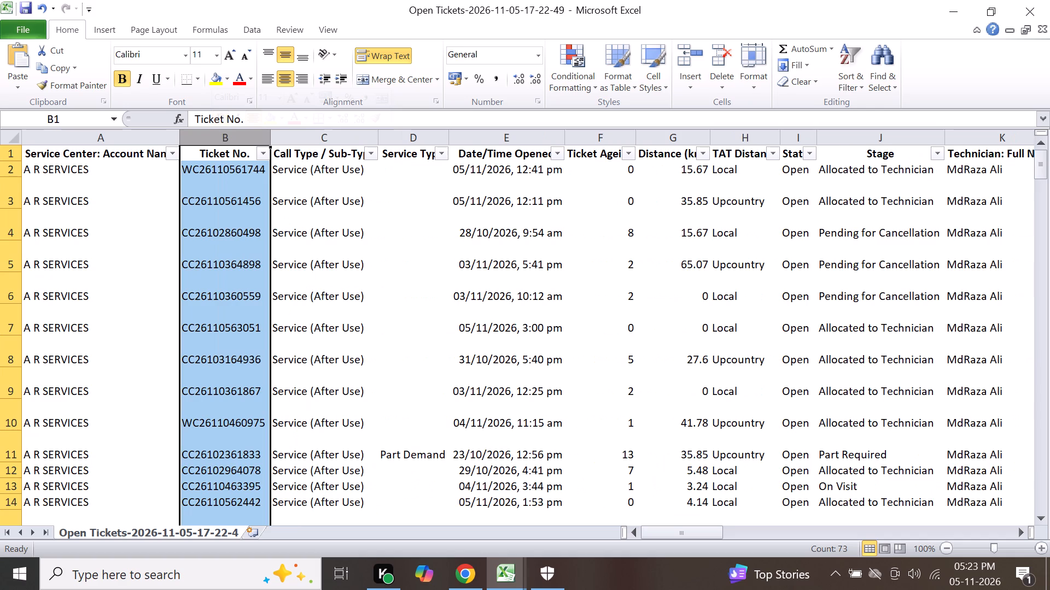
Delete the Service Type, Distance (km), TAT Distance and Status columns.
{"action": "left_click", "coordinate": [417, 140]}
{"action": "right_click", "coordinate": [417, 140]}
{"action": "left_click", "coordinate": [451, 254]}
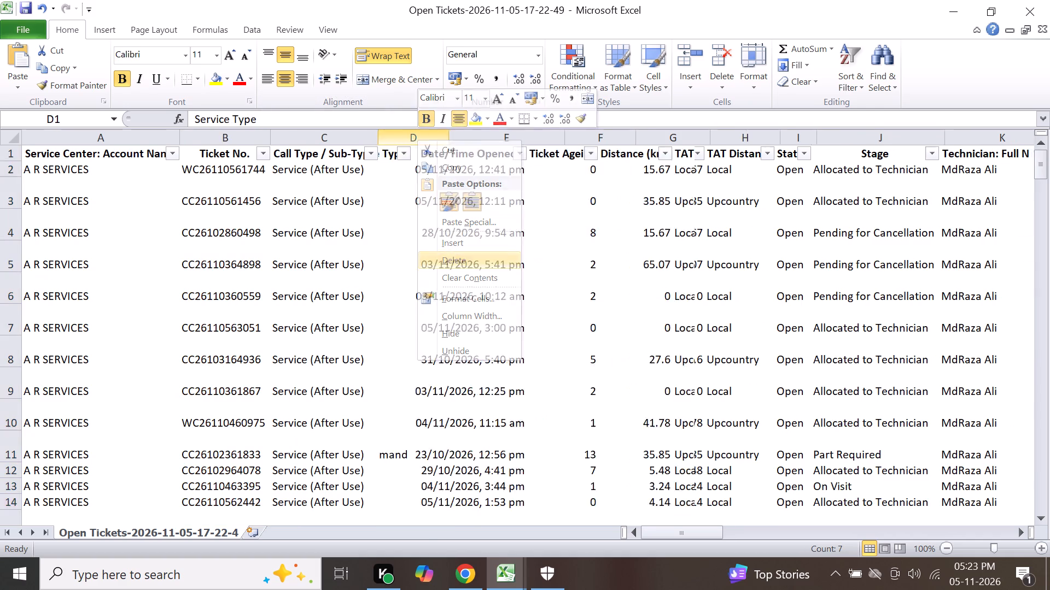
{"action": "left_click_drag", "start_coordinate": [593, 143], "coordinate": [715, 197]}
{"action": "right_click", "coordinate": [645, 215]}
{"action": "left_click", "coordinate": [704, 332]}
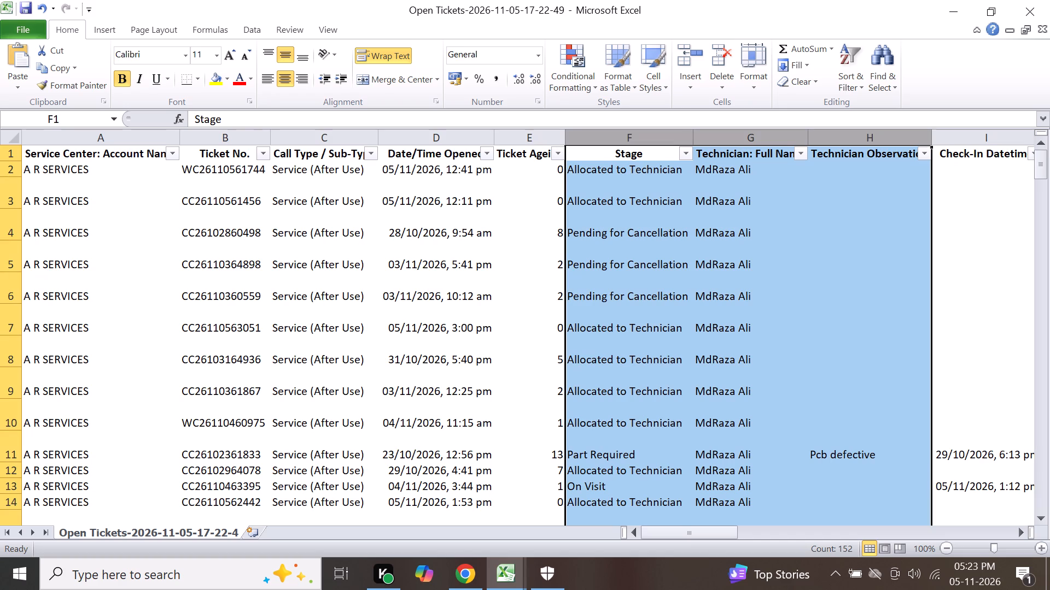
Delete the Technician Observation, Check-In Datetime and Product Group columns.
{"action": "left_click_drag", "start_coordinate": [846, 133], "coordinate": [656, 191]}
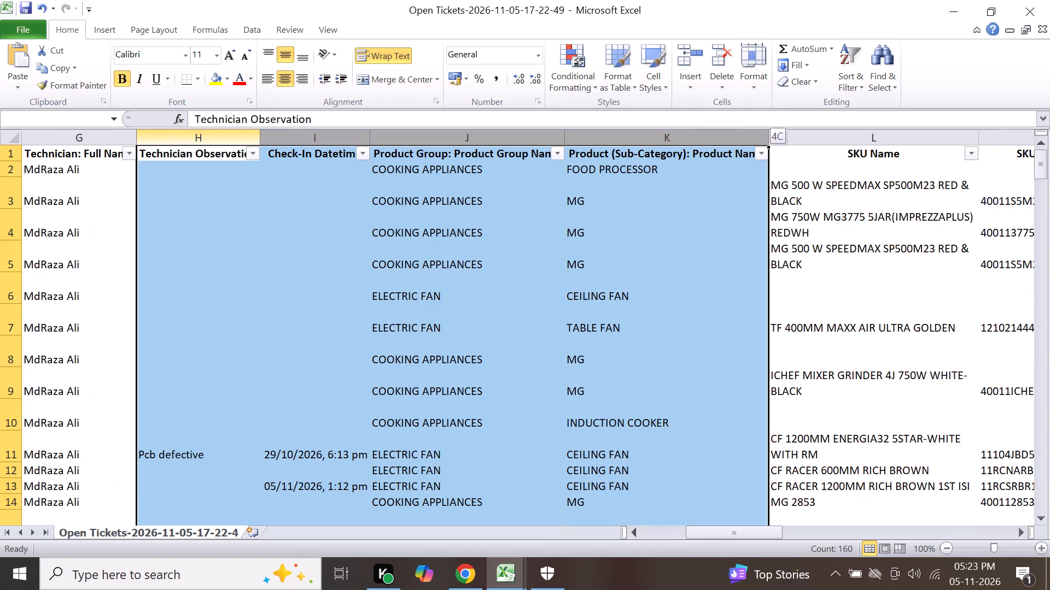
{"action": "left_click_drag", "start_coordinate": [656, 191], "coordinate": [488, 182]}
{"action": "right_click", "coordinate": [331, 202]}
{"action": "left_click", "coordinate": [370, 323]}
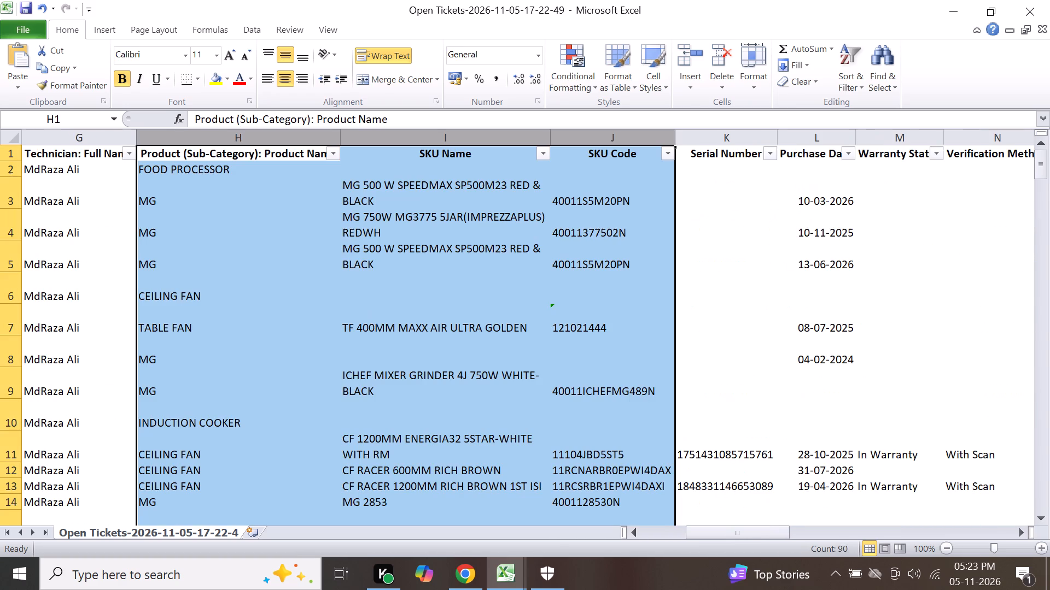
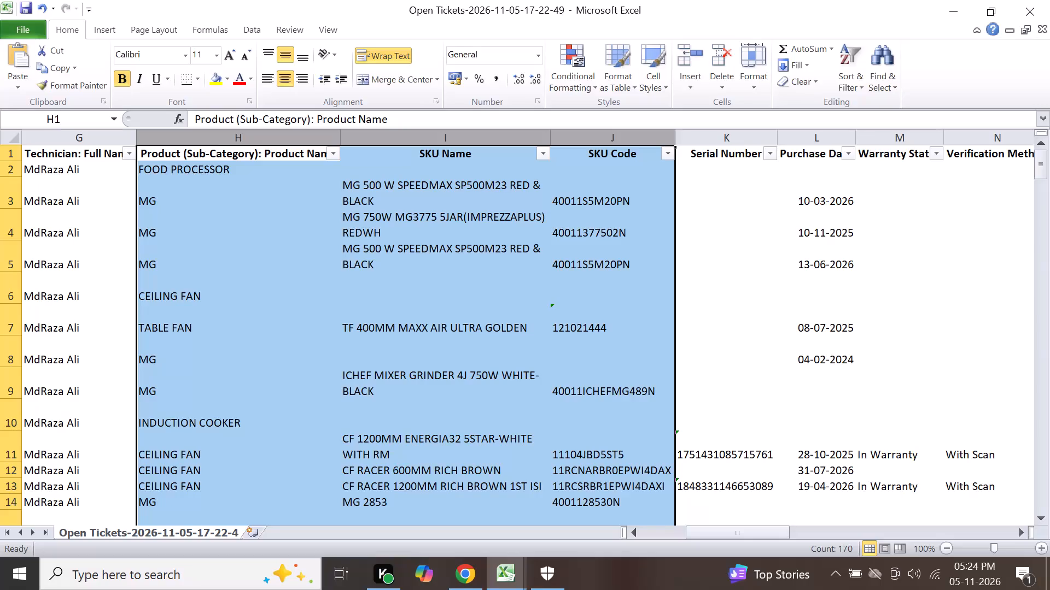
Delete the columns from SKU Code through Reason For Manual Entry, plus the Contact Name: Email Id column.
{"action": "left_click_drag", "start_coordinate": [605, 136], "coordinate": [730, 173]}
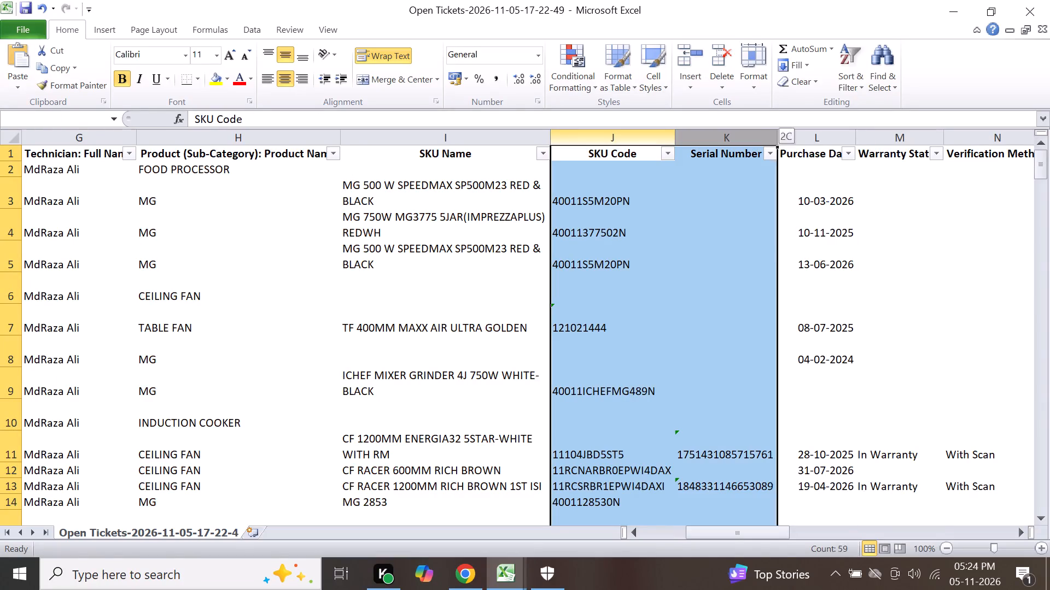
{"action": "left_click_drag", "start_coordinate": [730, 173], "coordinate": [860, 301]}
{"action": "right_click", "coordinate": [557, 268]}
{"action": "left_click", "coordinate": [610, 387]}
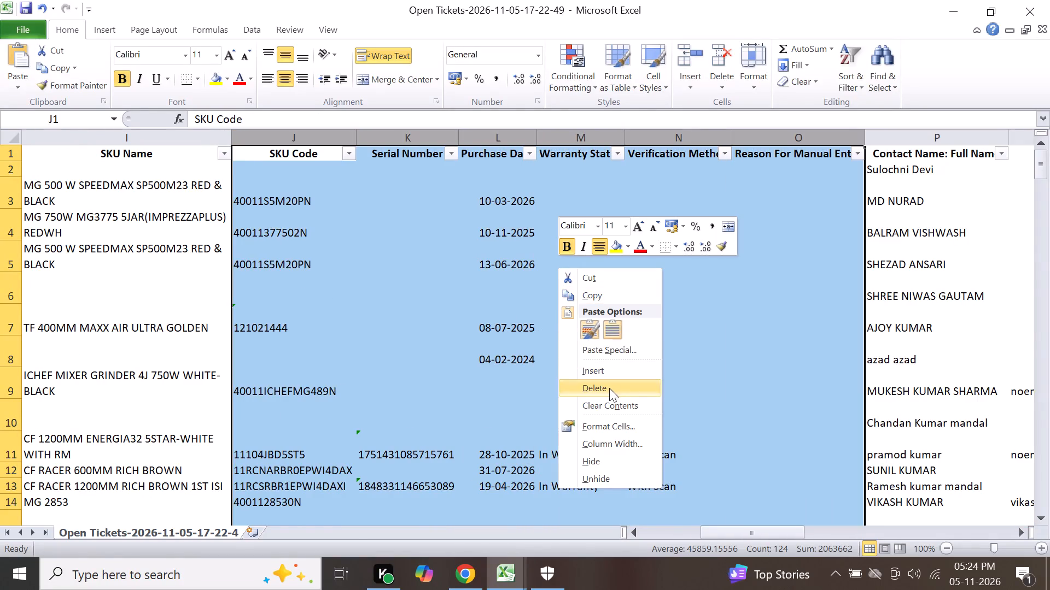
{"action": "left_click", "coordinate": [460, 139]}
{"action": "right_click", "coordinate": [460, 139]}
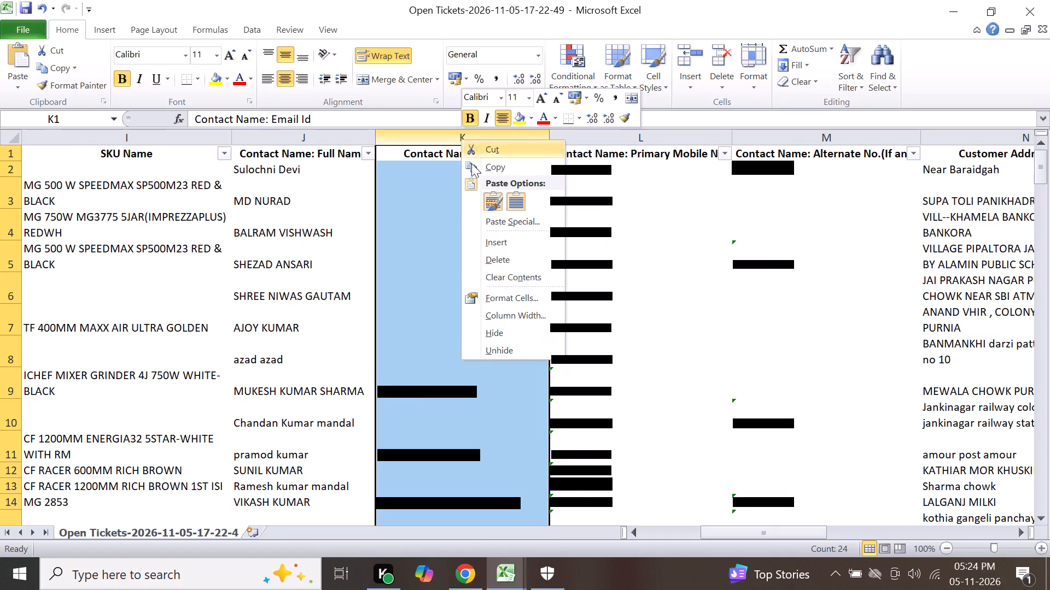
{"action": "left_click", "coordinate": [506, 256]}
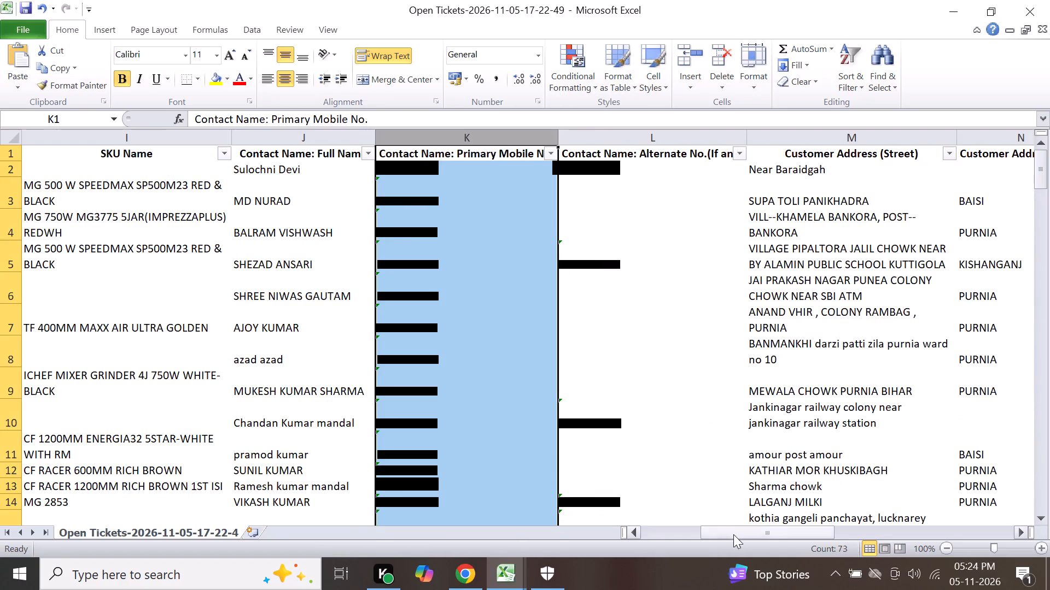
Delete the columns from Reminder Count through Replacement Reason, keeping the Remark column after the customer's postal code.
{"action": "left_click_drag", "start_coordinate": [733, 534], "coordinate": [756, 528]}
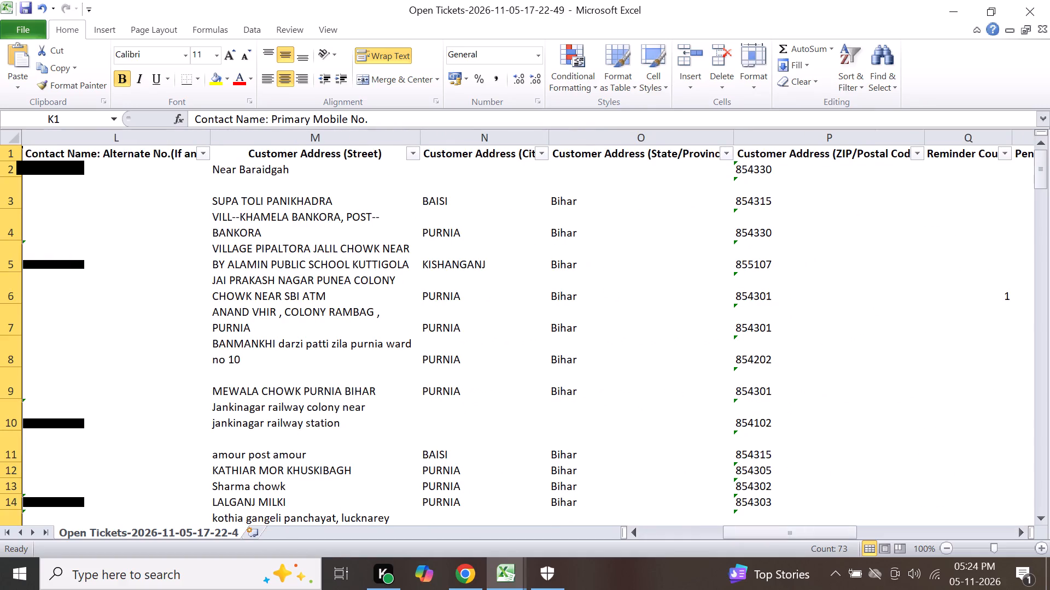
{"action": "left_click_drag", "start_coordinate": [939, 132], "coordinate": [1049, 280]}
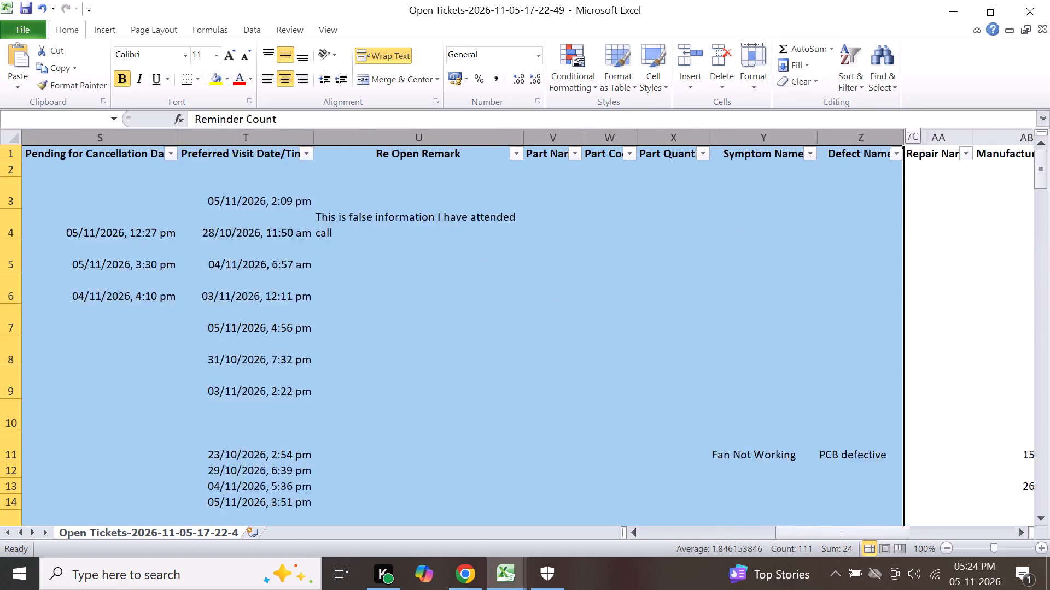
{"action": "left_click_drag", "start_coordinate": [1049, 280], "coordinate": [689, 284]}
{"action": "right_click", "coordinate": [500, 284]}
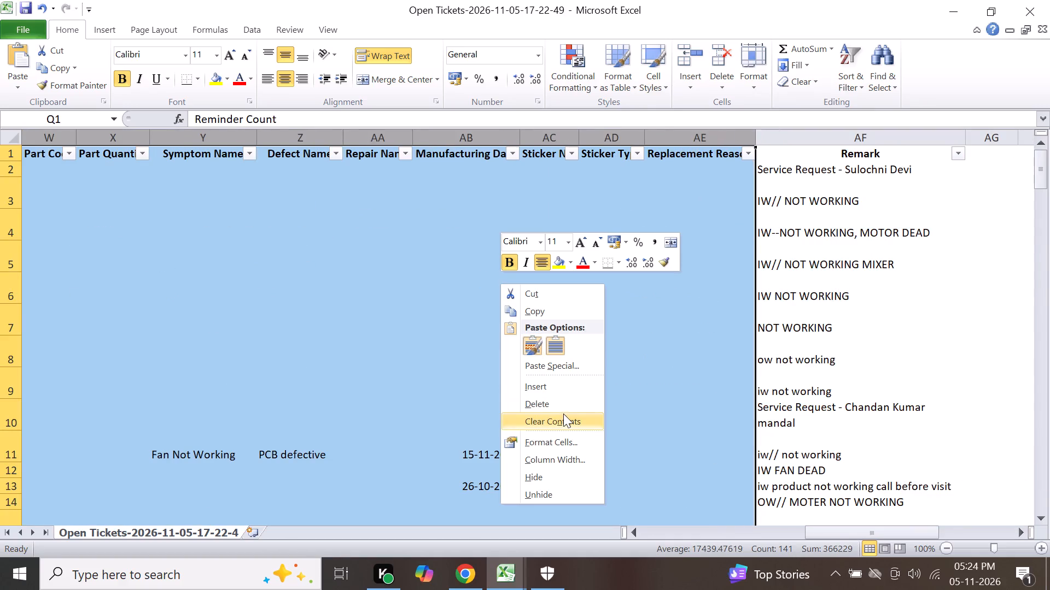
{"action": "left_click", "coordinate": [567, 404]}
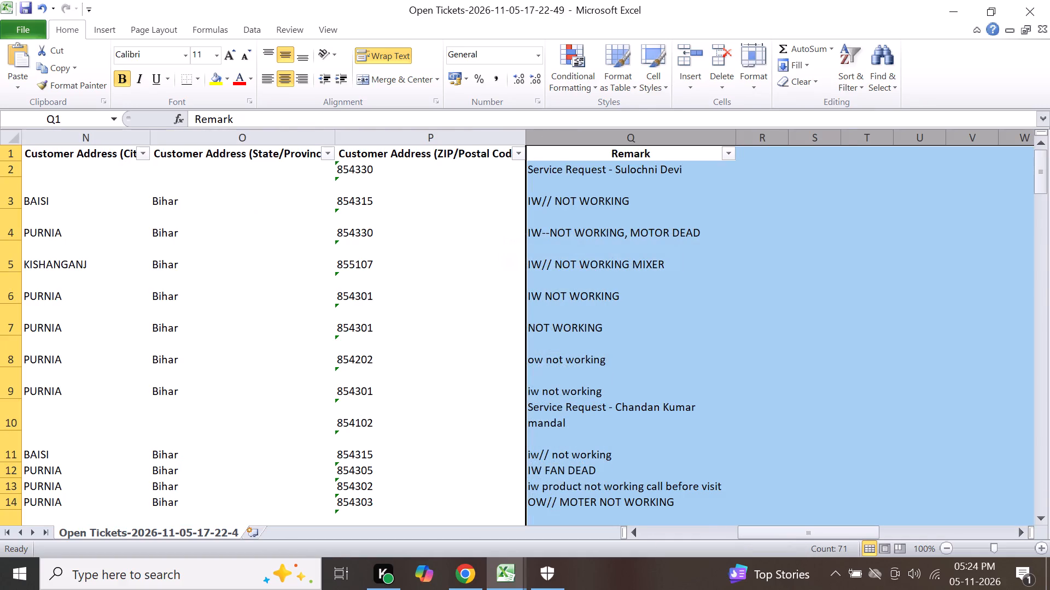
Sort the ticket rows by Date/Time Opened from A to Z.
{"action": "left_click_drag", "start_coordinate": [791, 530], "coordinate": [776, 532]}
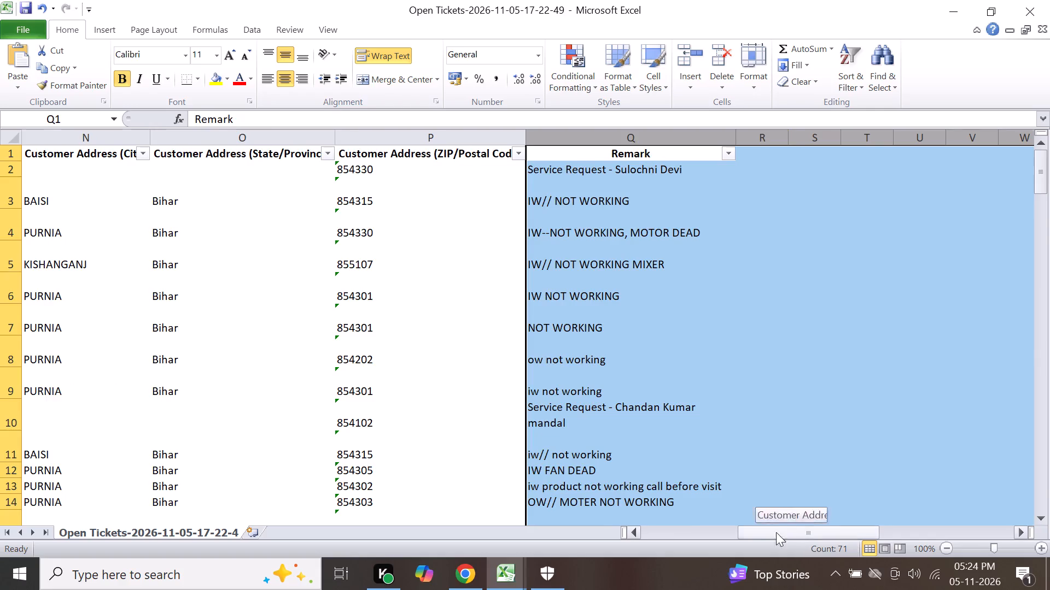
{"action": "left_click_drag", "start_coordinate": [776, 532], "coordinate": [563, 502]}
{"action": "scroll", "coordinate": [524, 455], "scroll_direction": "down", "scroll_amount": 1, "text": "ctrl"}
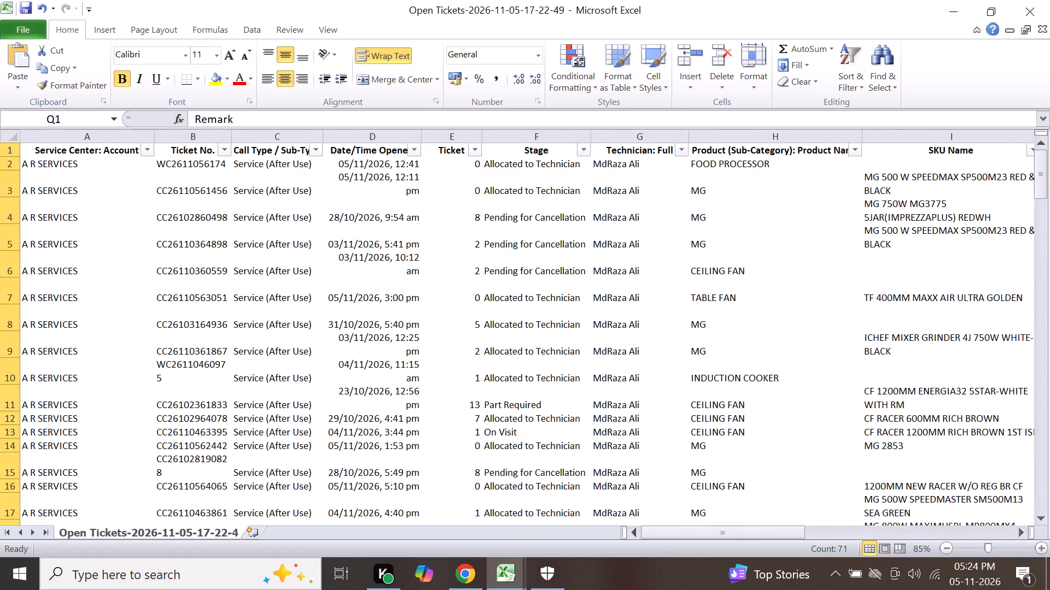
{"action": "scroll", "coordinate": [525, 424], "scroll_direction": "down", "scroll_amount": 2, "text": "ctrl"}
{"action": "scroll", "coordinate": [524, 423], "scroll_direction": "up", "scroll_amount": 2, "text": "ctrl"}
{"action": "scroll", "coordinate": [524, 423], "scroll_direction": "down", "scroll_amount": 1}
{"action": "scroll", "coordinate": [465, 311], "scroll_direction": "up", "scroll_amount": 8}
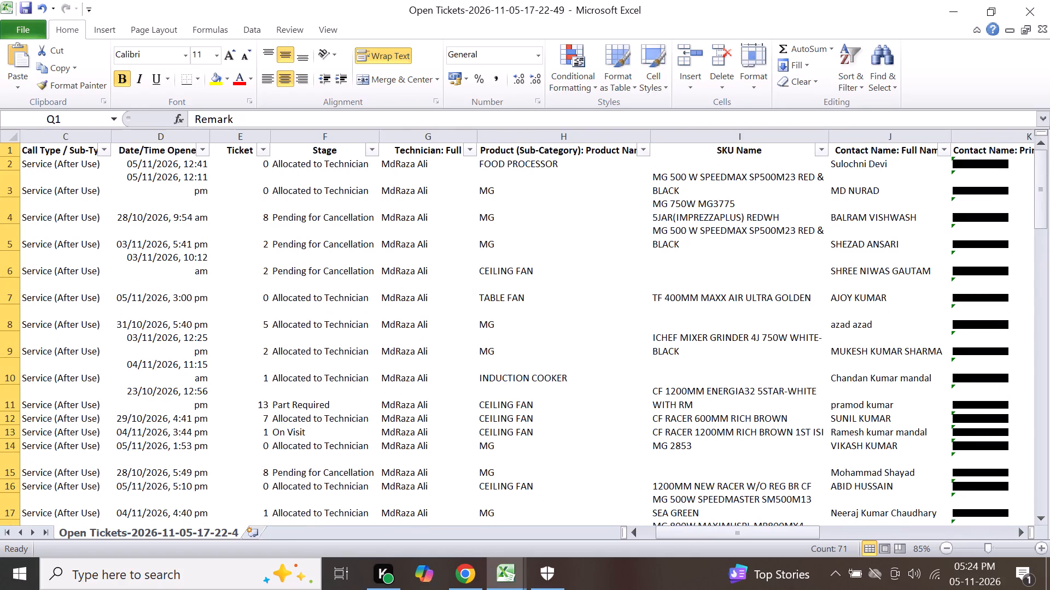
{"action": "left_click", "coordinate": [371, 152]}
{"action": "left_click", "coordinate": [439, 237]}
{"action": "left_click", "coordinate": [206, 154]}
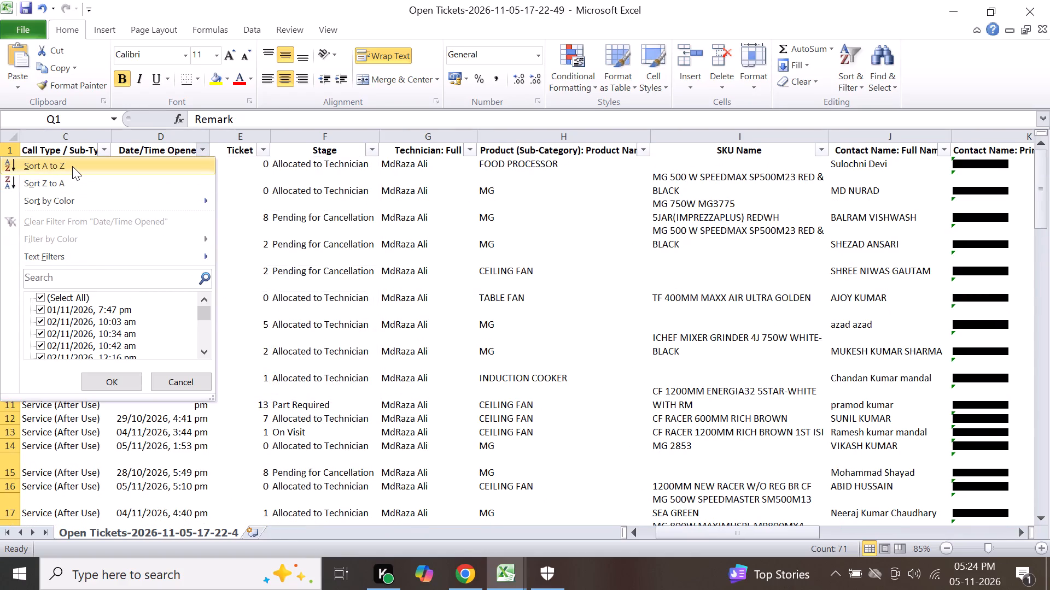
{"action": "left_click", "coordinate": [73, 166]}
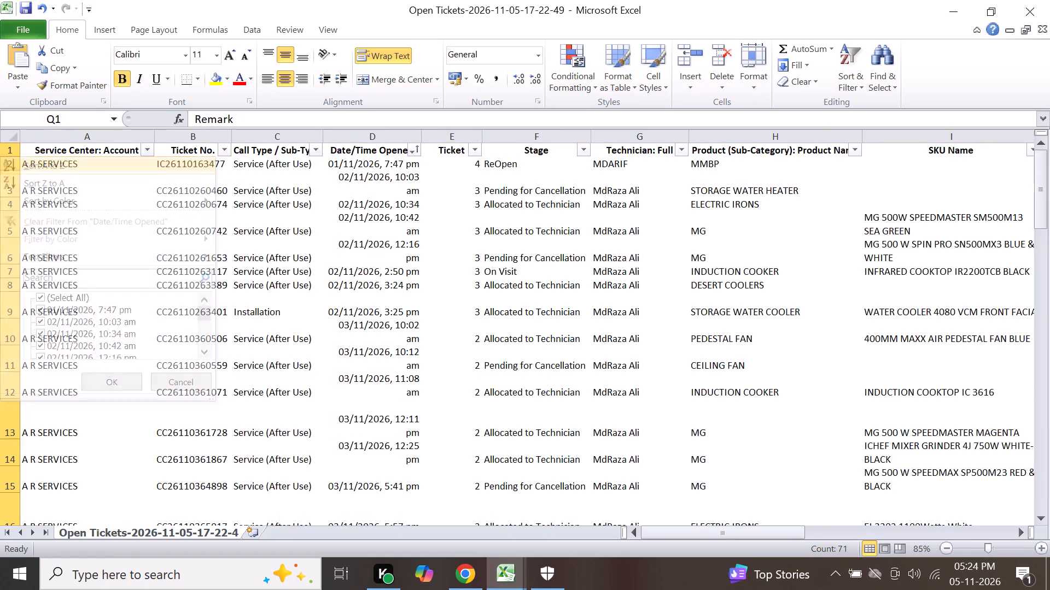
{"action": "left_click", "coordinate": [403, 241]}
{"action": "left_click", "coordinate": [411, 152]}
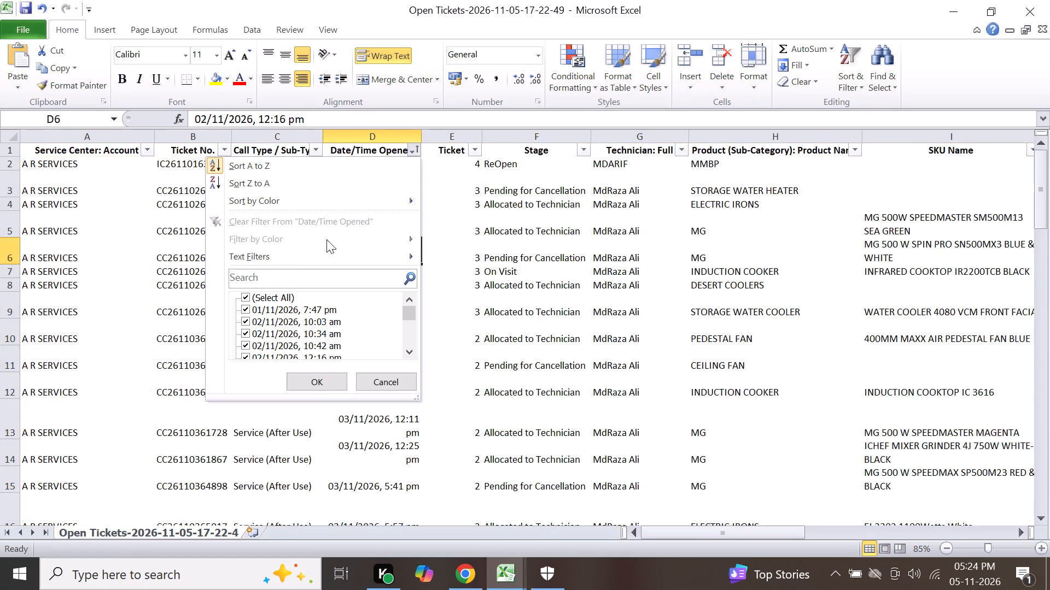
{"action": "left_click", "coordinate": [459, 249]}
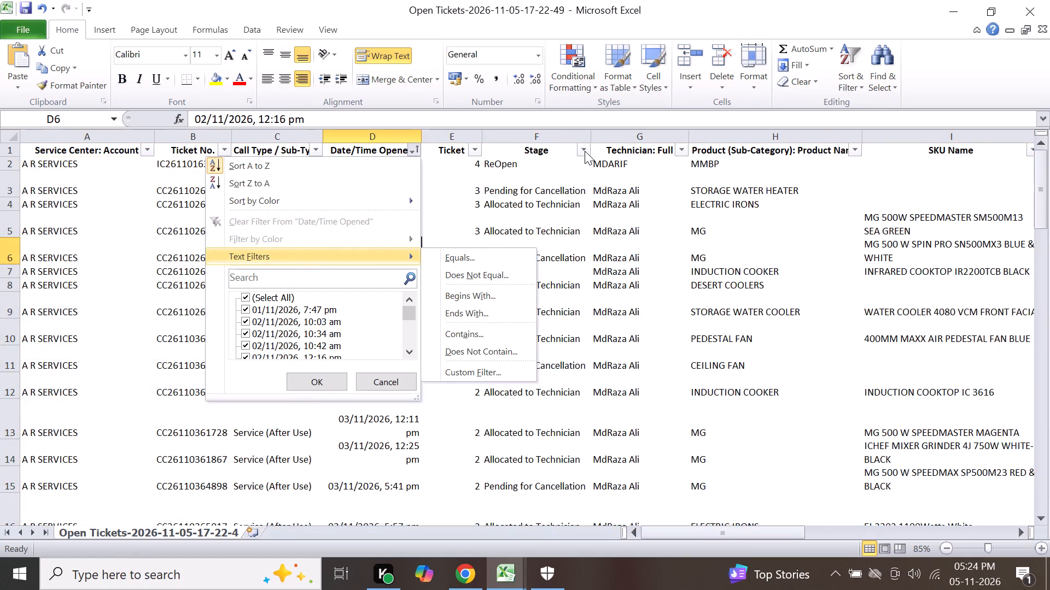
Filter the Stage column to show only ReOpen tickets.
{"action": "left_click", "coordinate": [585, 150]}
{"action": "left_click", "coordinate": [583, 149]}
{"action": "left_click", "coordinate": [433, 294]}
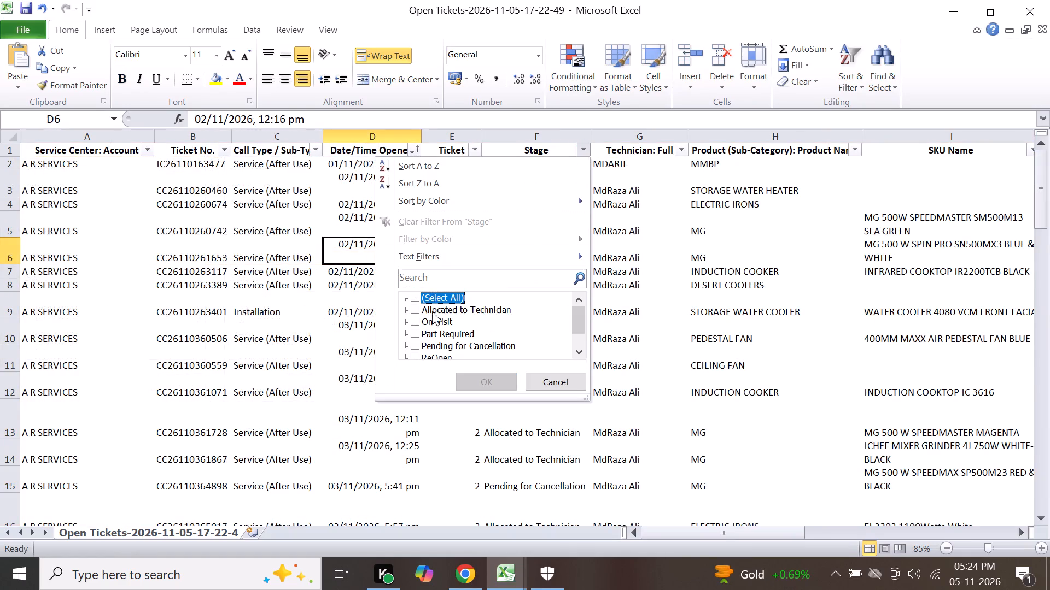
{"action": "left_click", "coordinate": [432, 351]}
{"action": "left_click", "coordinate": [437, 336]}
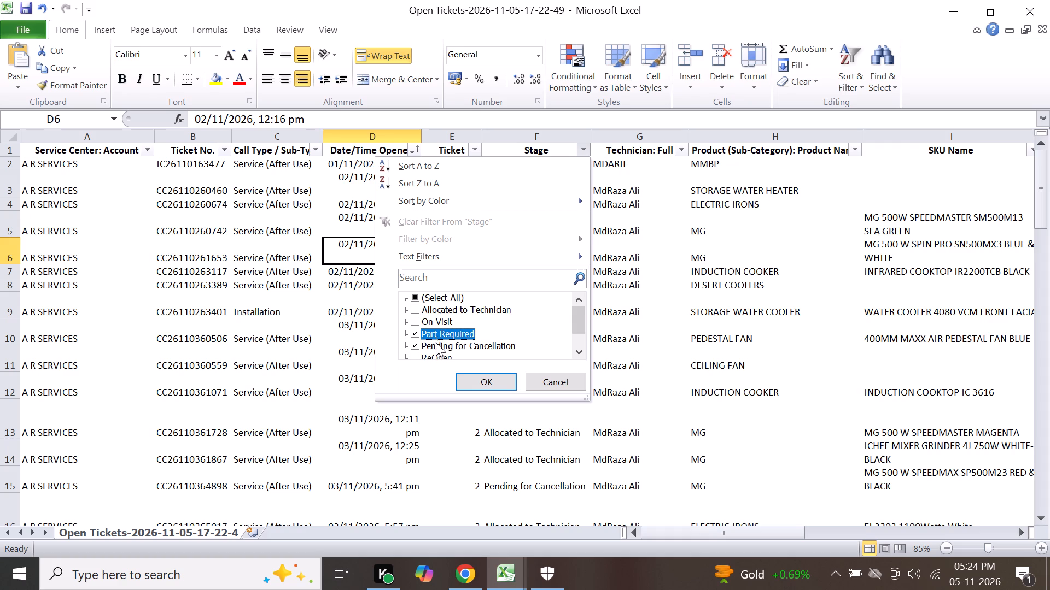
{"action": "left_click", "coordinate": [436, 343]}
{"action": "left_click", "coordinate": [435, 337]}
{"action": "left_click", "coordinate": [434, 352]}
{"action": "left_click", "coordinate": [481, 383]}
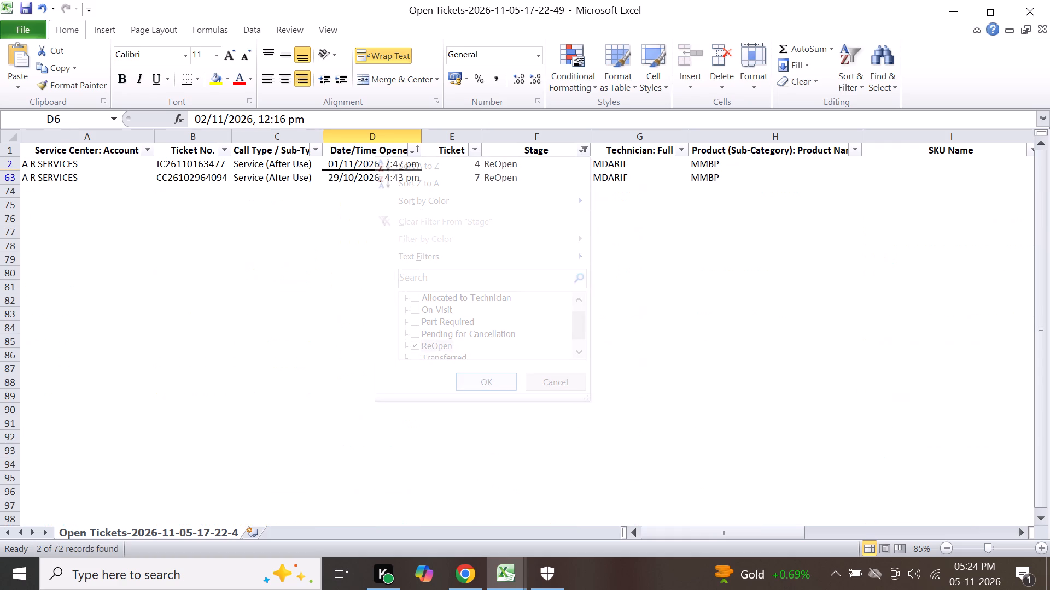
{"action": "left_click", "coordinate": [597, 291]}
Filter the Stage column to show only Allocated to Technician tickets.
{"action": "left_click", "coordinate": [586, 152]}
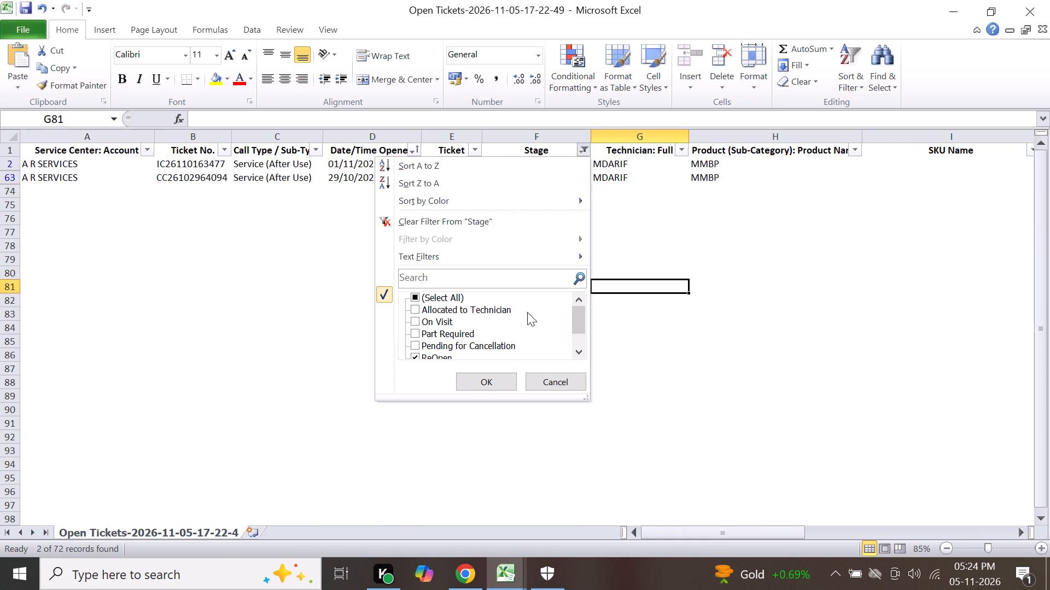
{"action": "left_click", "coordinate": [449, 356]}
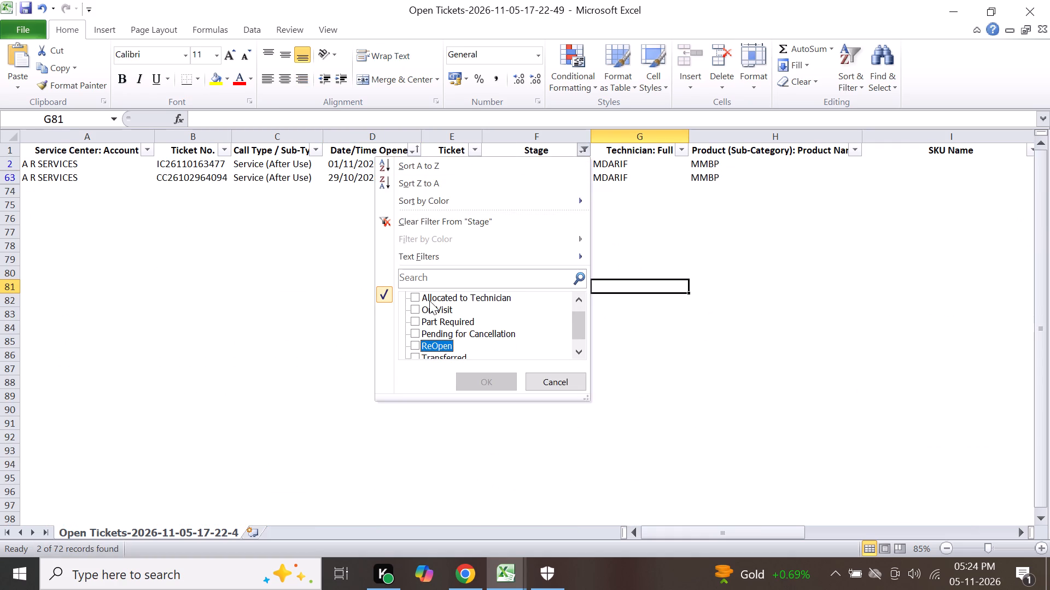
{"action": "left_click", "coordinate": [429, 298]}
{"action": "left_click", "coordinate": [489, 380]}
{"action": "left_click", "coordinate": [641, 252]}
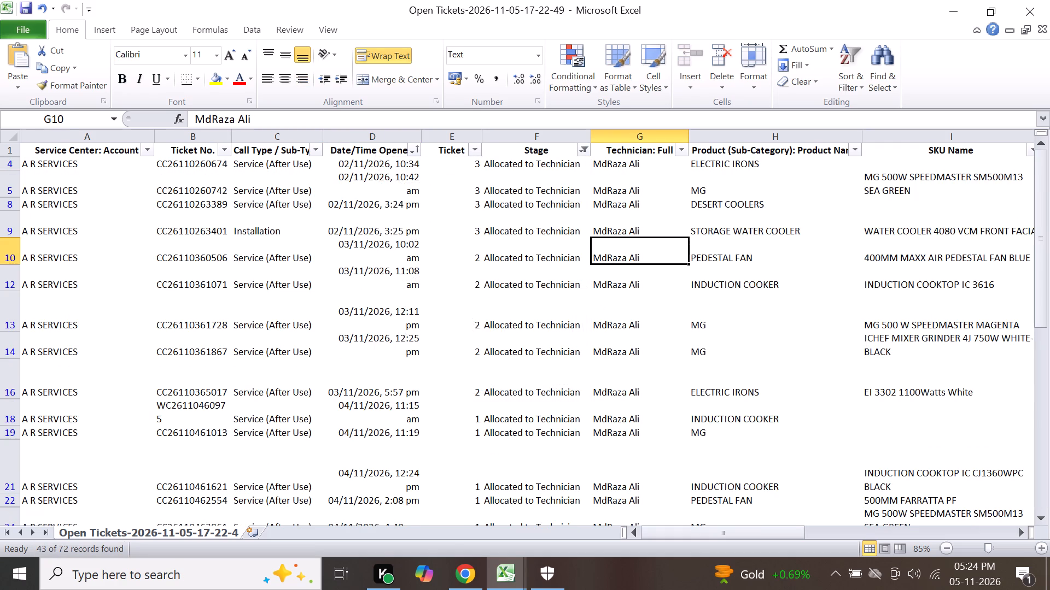
Sort the filtered tickets by Ticket Ageing from smallest to largest.
{"action": "left_click", "coordinate": [474, 155]}
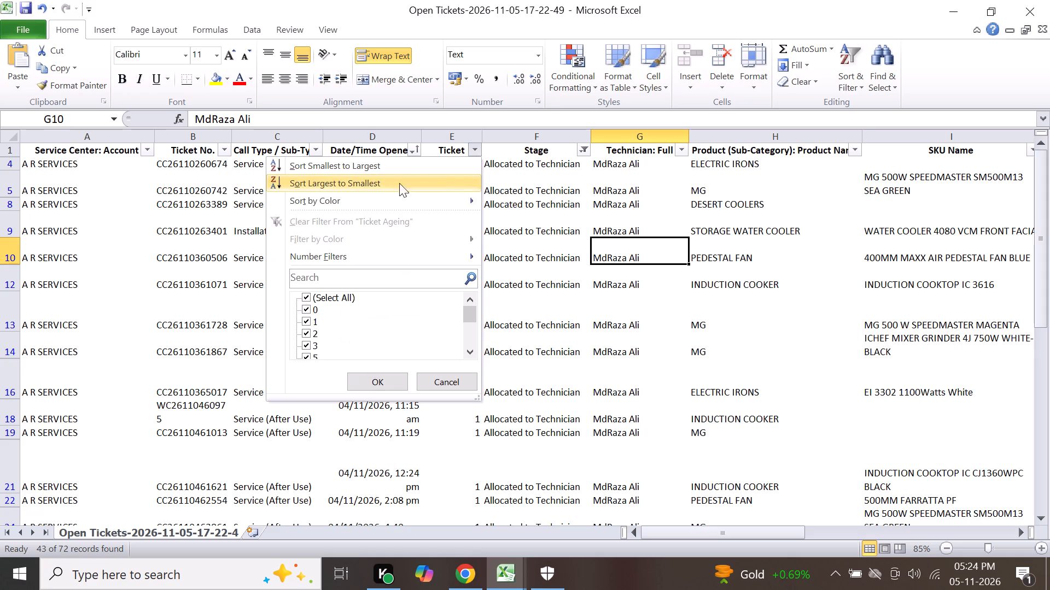
{"action": "left_click", "coordinate": [383, 167]}
{"action": "left_click", "coordinate": [569, 287]}
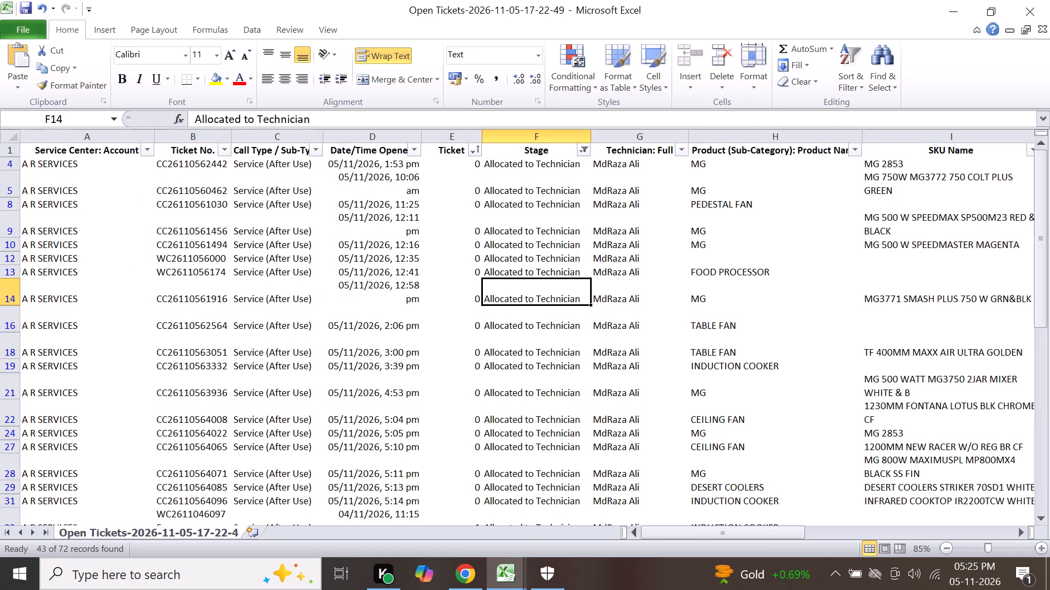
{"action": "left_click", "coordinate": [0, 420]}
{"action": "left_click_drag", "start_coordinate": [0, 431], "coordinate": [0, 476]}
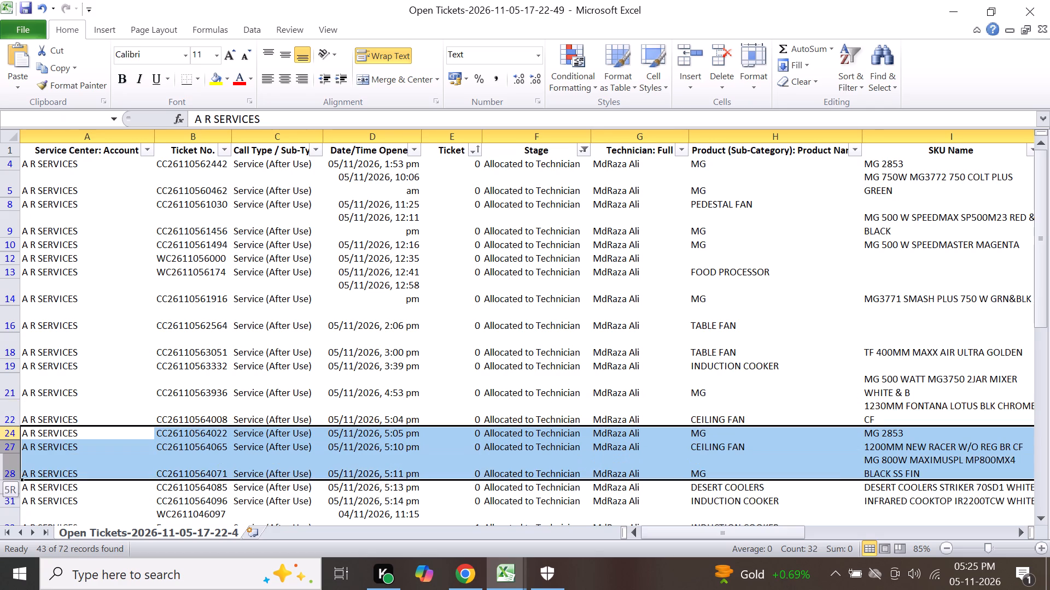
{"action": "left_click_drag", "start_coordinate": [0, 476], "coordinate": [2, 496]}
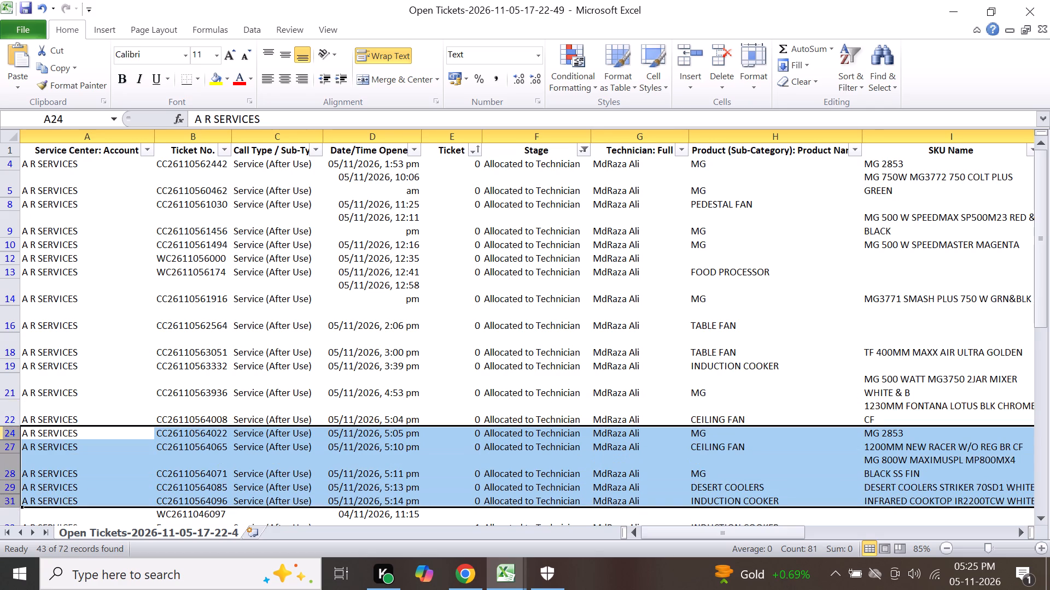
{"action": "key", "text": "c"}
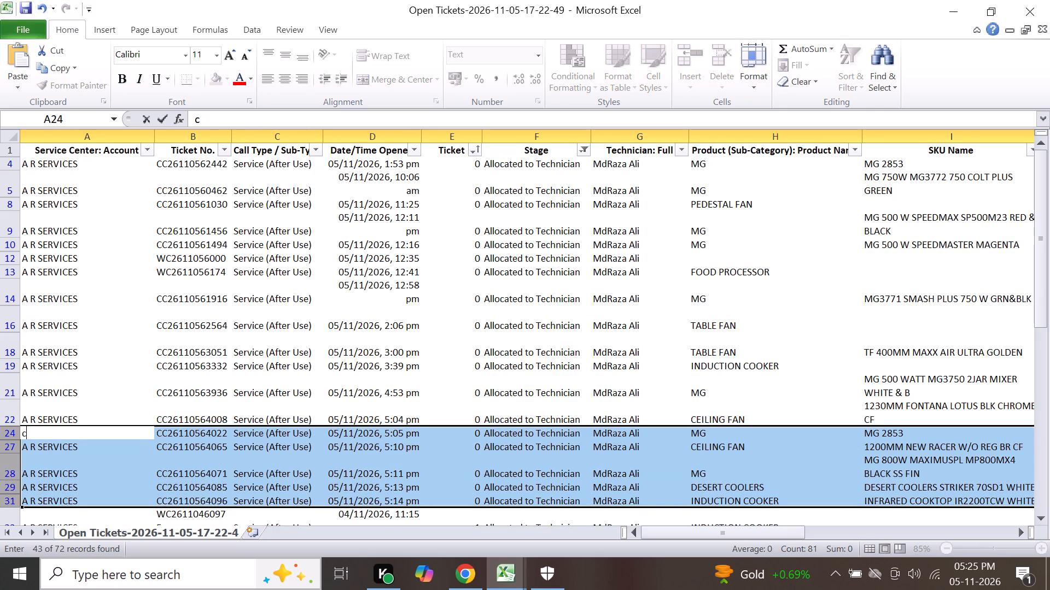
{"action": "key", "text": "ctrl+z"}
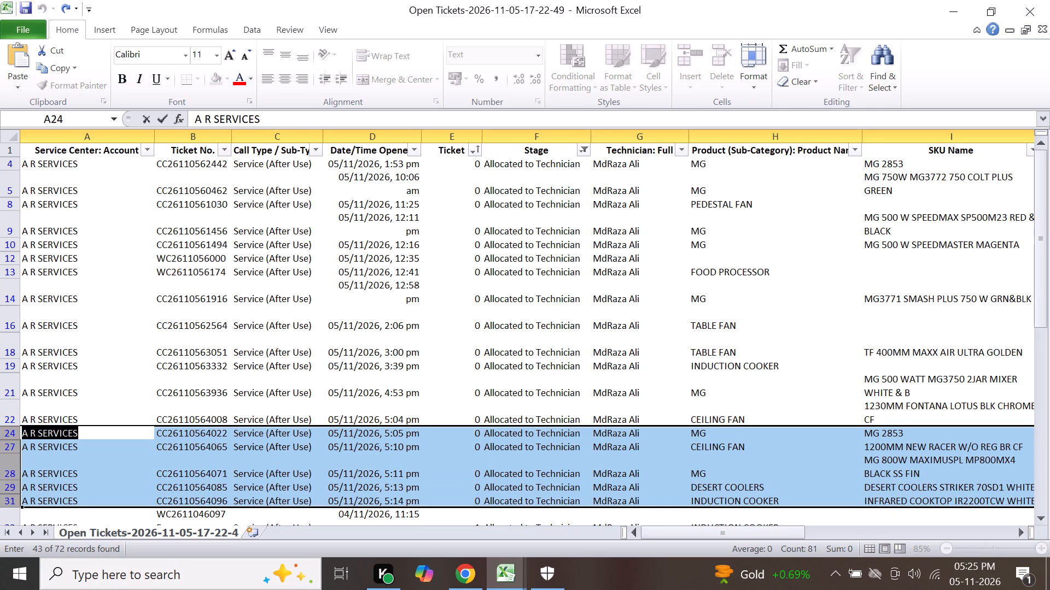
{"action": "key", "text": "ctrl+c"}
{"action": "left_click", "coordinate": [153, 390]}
{"action": "left_click_drag", "start_coordinate": [11, 434], "coordinate": [14, 499]}
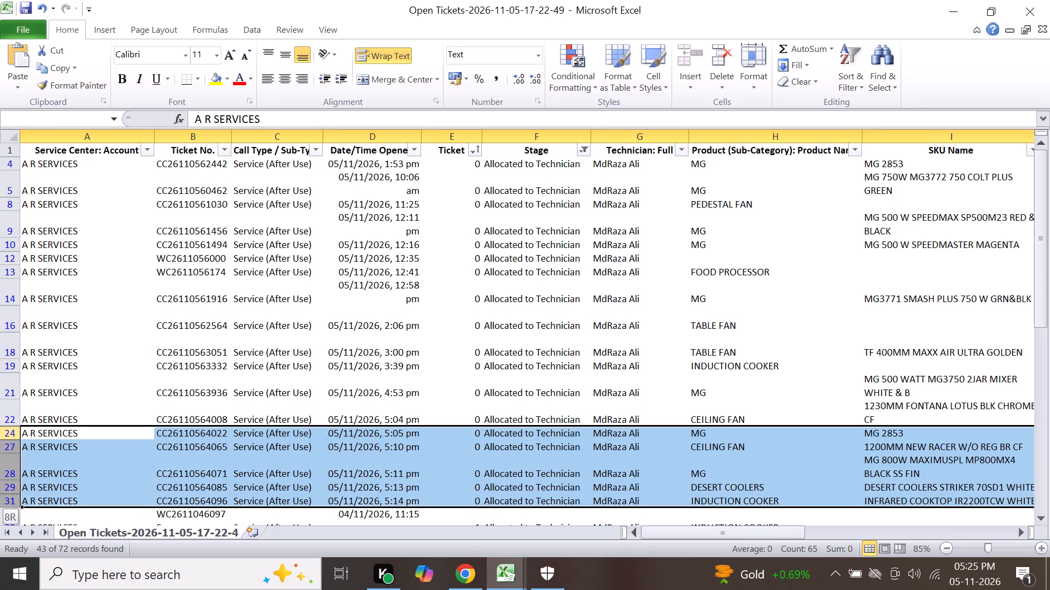
{"action": "left_click_drag", "start_coordinate": [14, 499], "coordinate": [17, 498]}
{"action": "key", "text": "ctrl+c"}
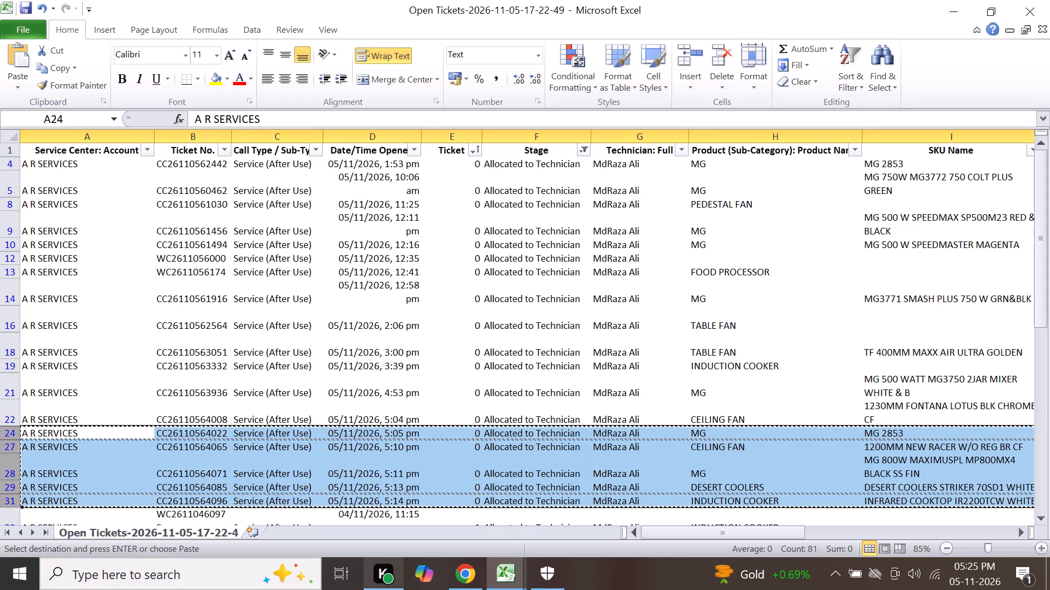
{"action": "left_click", "coordinate": [450, 578]}
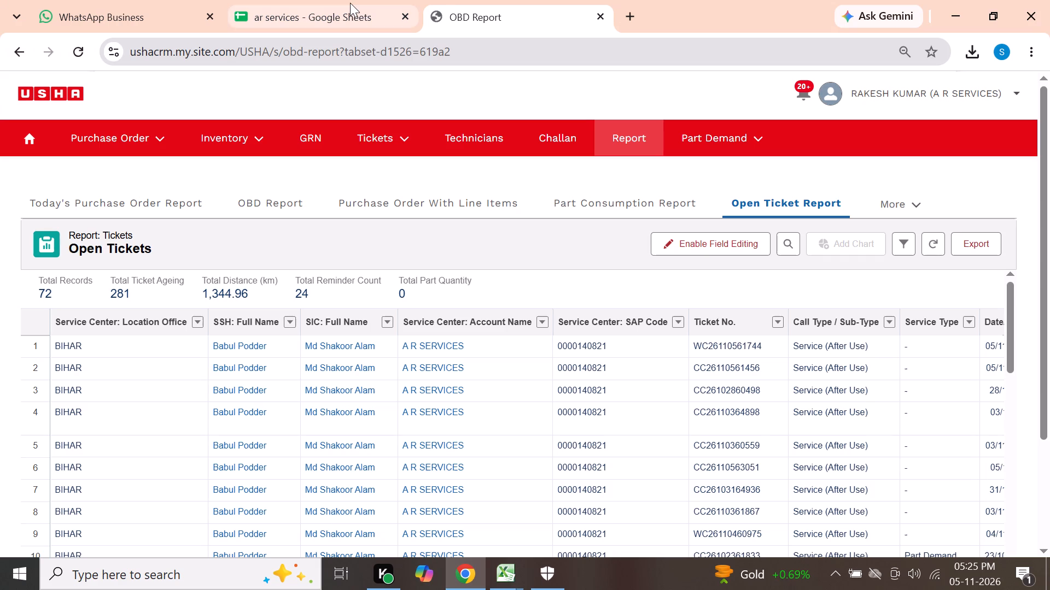
{"action": "left_click", "coordinate": [350, 3]}
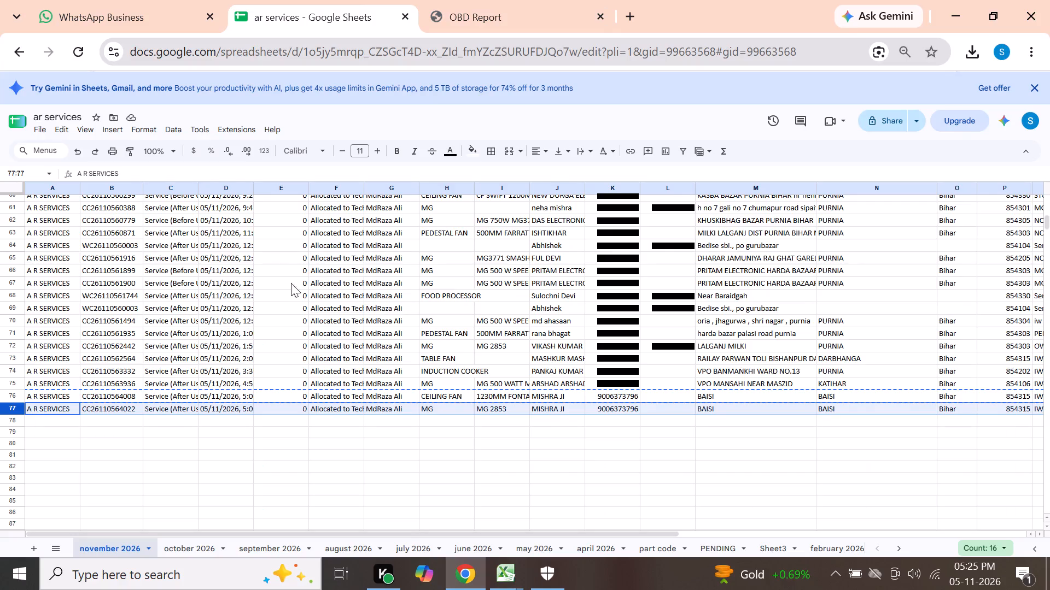
{"action": "left_click", "coordinate": [54, 420]}
{"action": "key", "text": "ctrl+v"}
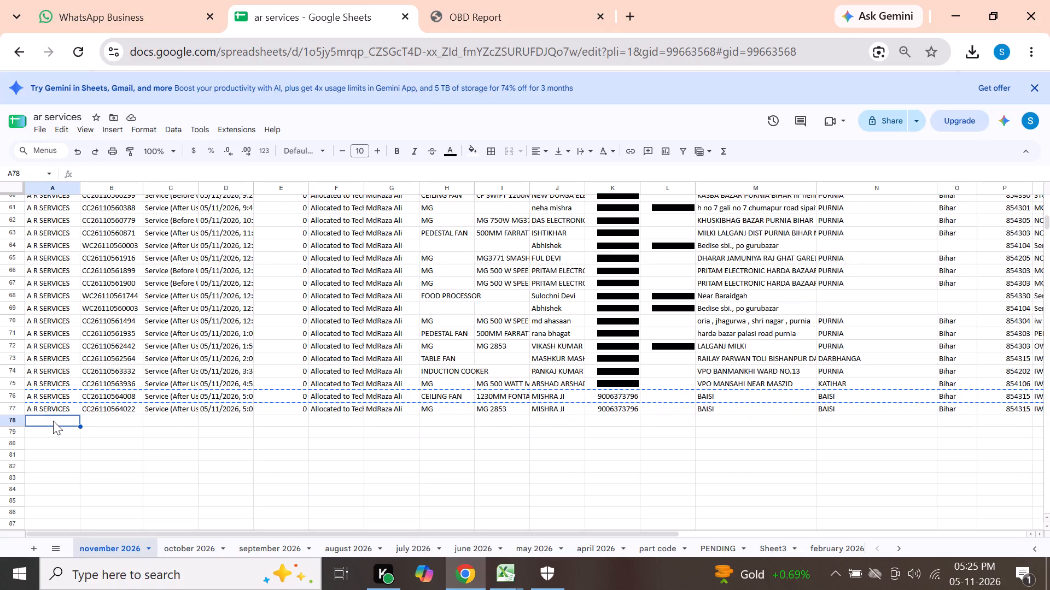
{"action": "left_click", "coordinate": [0, 417]}
{"action": "key", "text": "ctrl+c"}
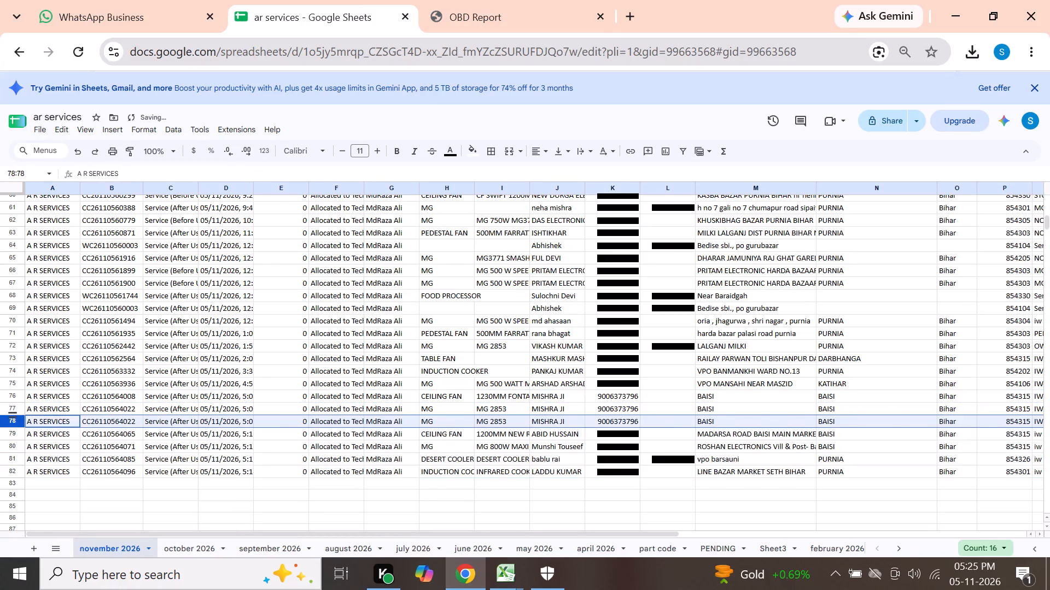
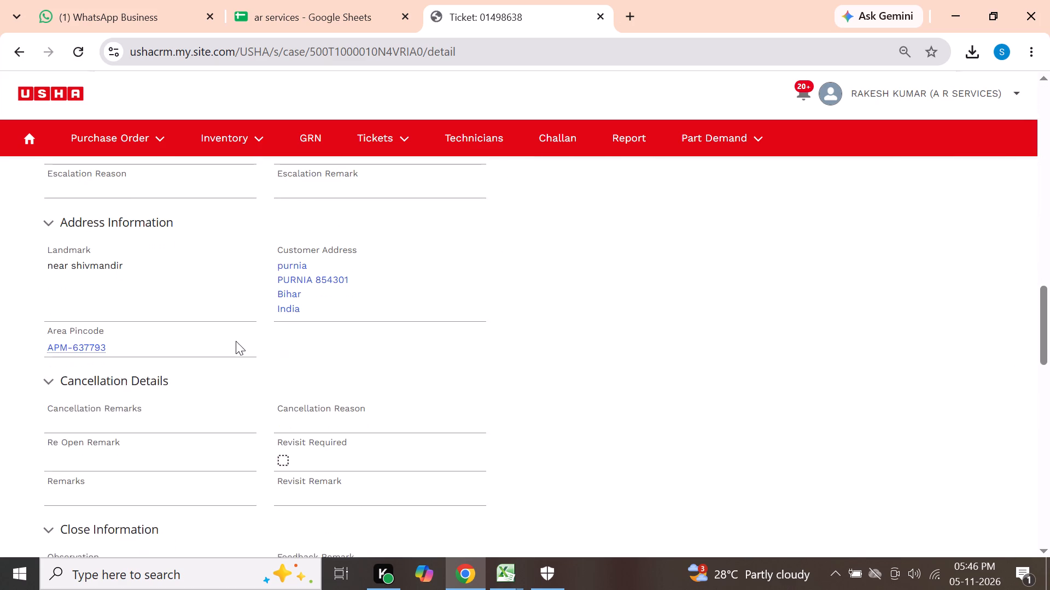
{"action": "scroll", "coordinate": [236, 341], "scroll_direction": "down", "scroll_amount": 10}
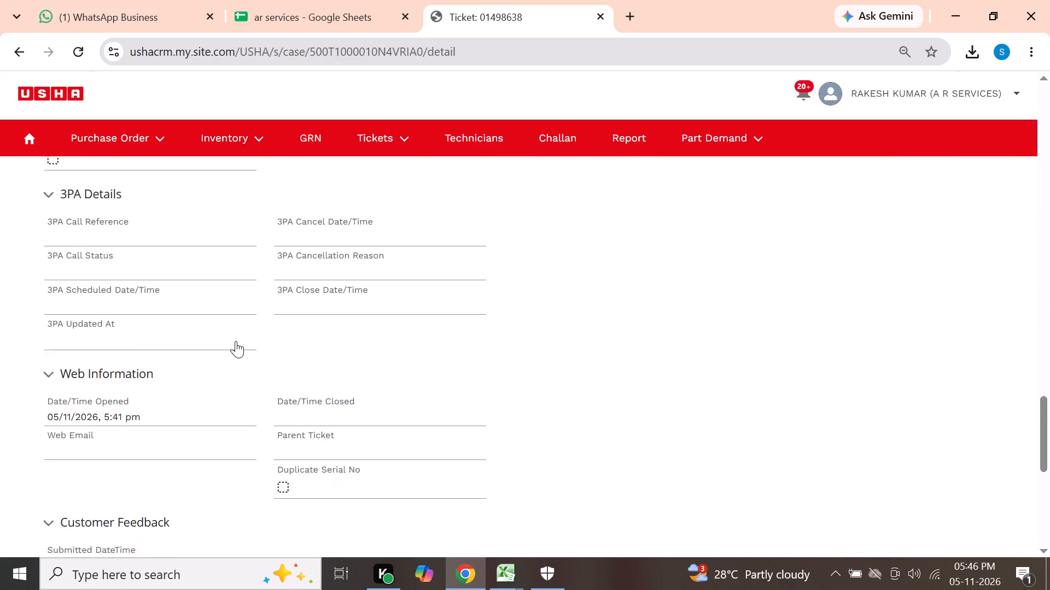
{"action": "scroll", "coordinate": [236, 341], "scroll_direction": "down", "scroll_amount": 9}
{"action": "scroll", "coordinate": [236, 341], "scroll_direction": "up", "scroll_amount": 3}
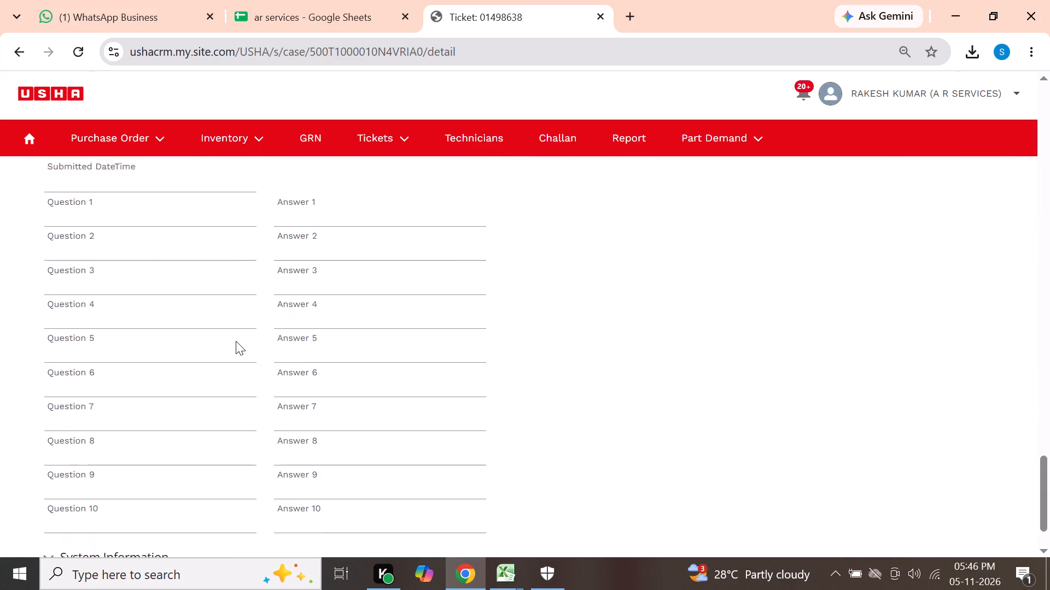
{"action": "scroll", "coordinate": [236, 341], "scroll_direction": "up", "scroll_amount": 11}
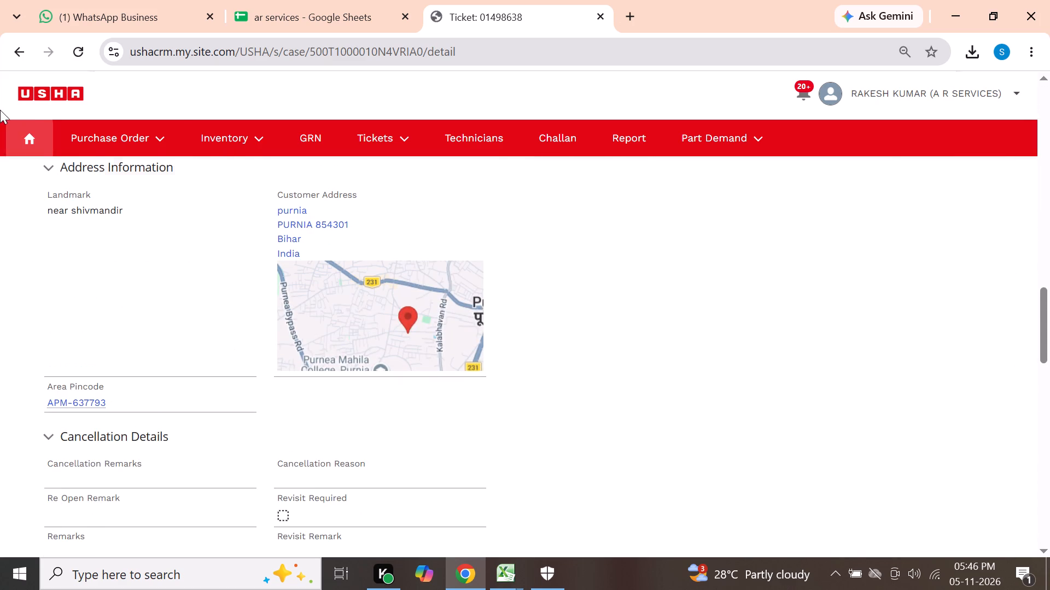
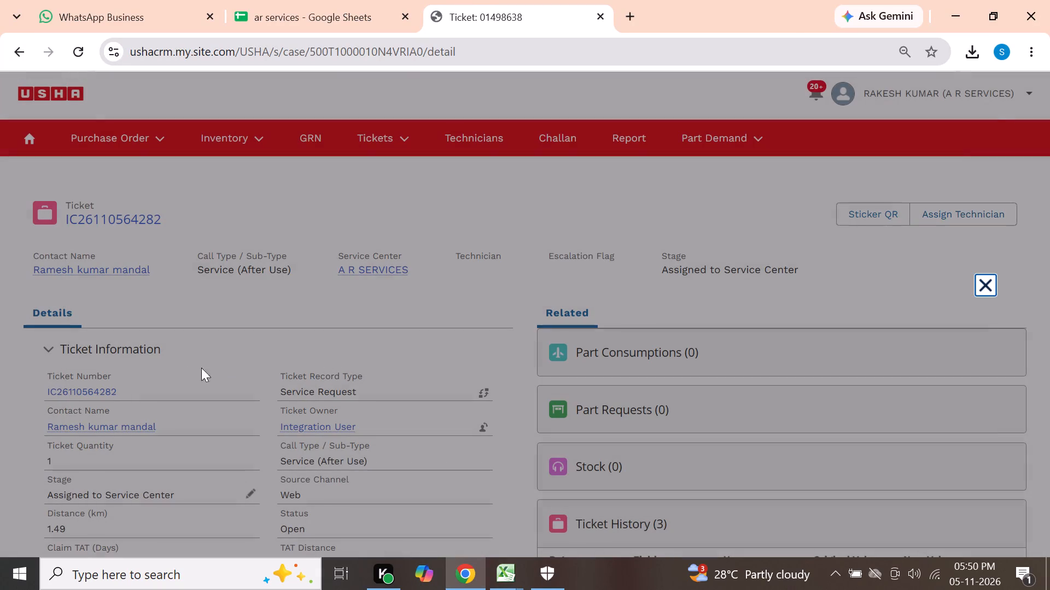
{"action": "left_click", "coordinate": [96, 377]}
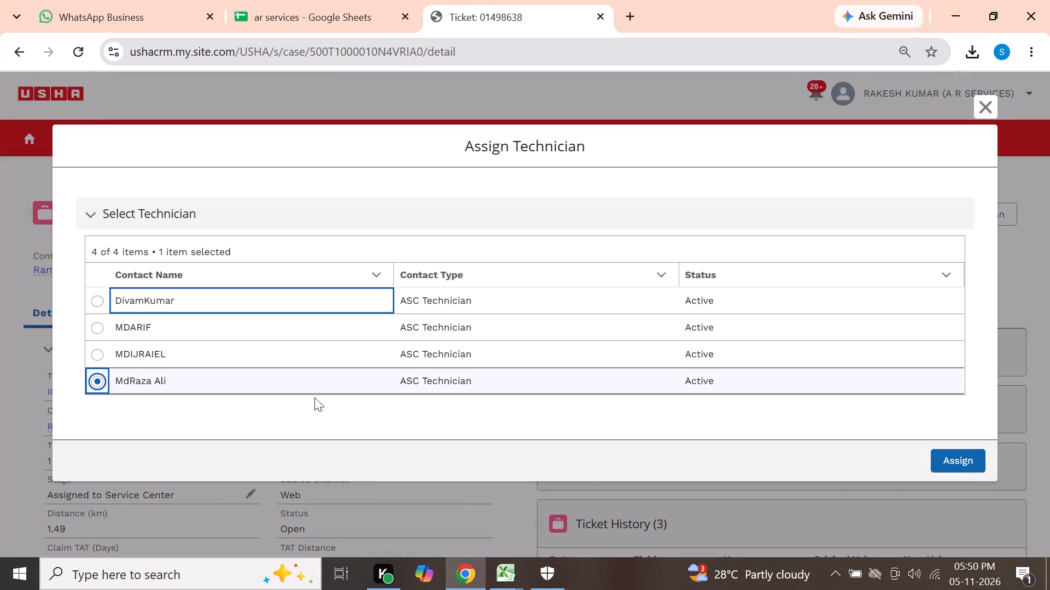
{"action": "left_click", "coordinate": [968, 461]}
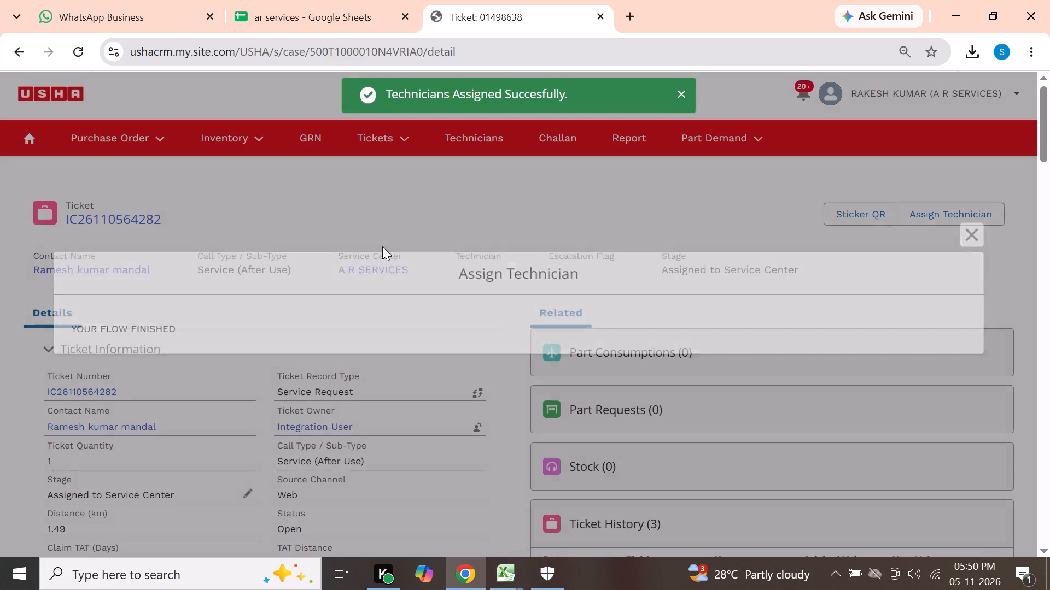
{"action": "left_click", "coordinate": [383, 143]}
{"action": "left_click", "coordinate": [395, 212]}
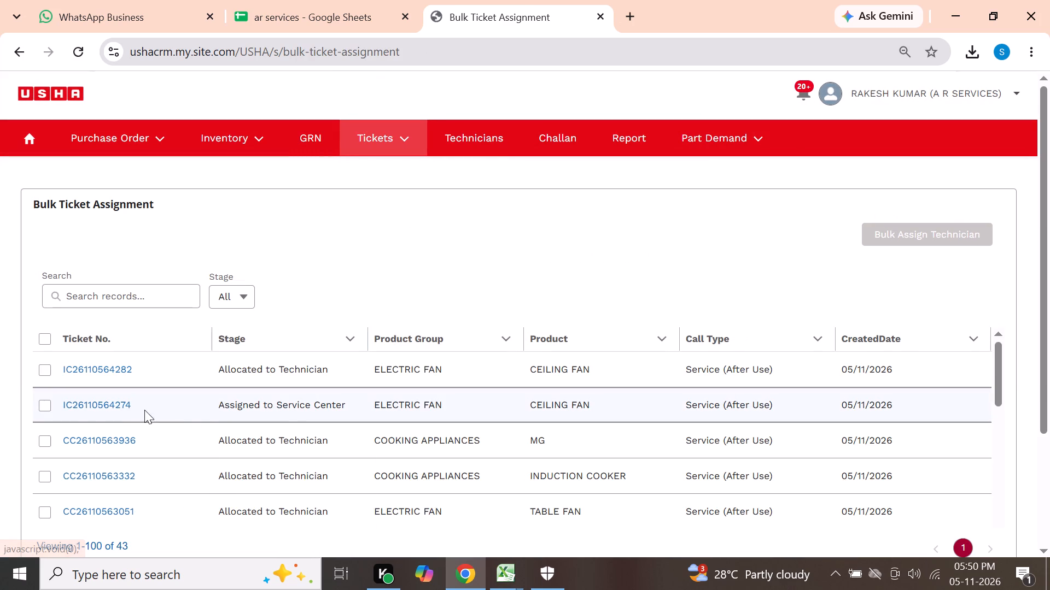
{"action": "left_click", "coordinate": [107, 405]}
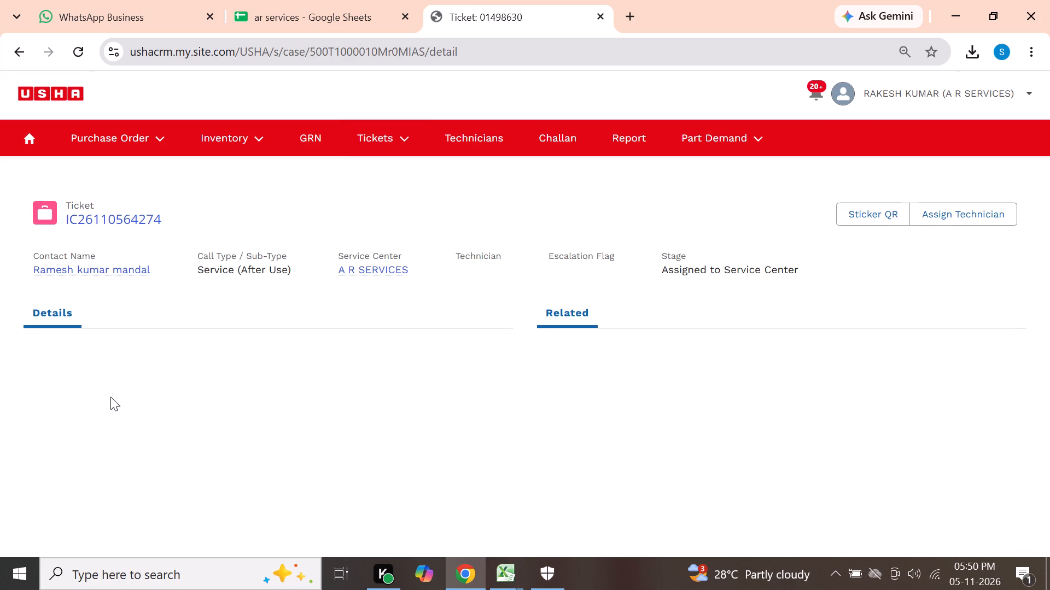
{"action": "left_click", "coordinate": [943, 205]}
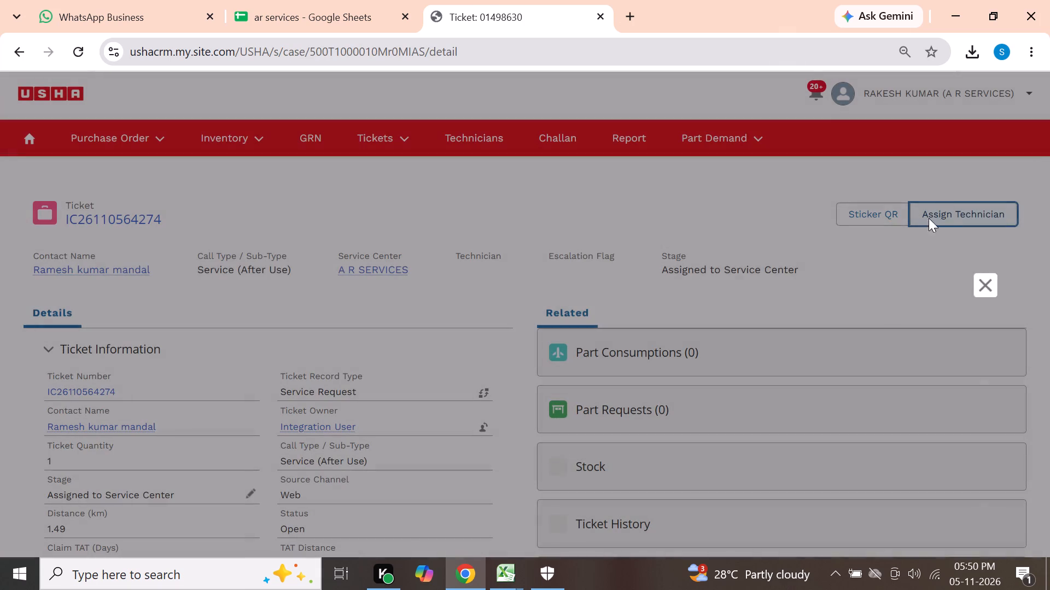
{"action": "left_click", "coordinate": [94, 379]}
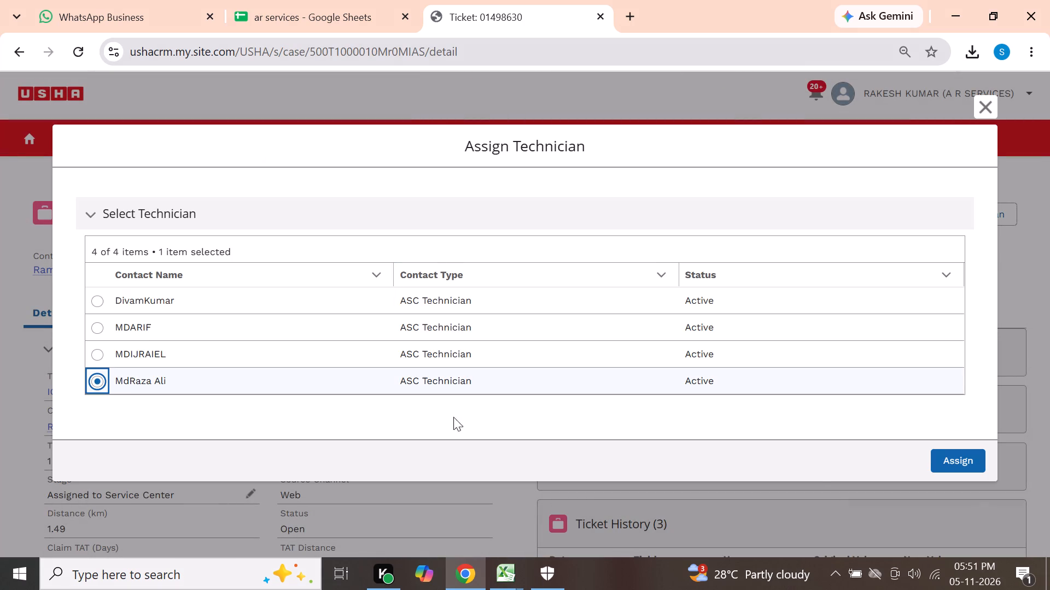
{"action": "left_click", "coordinate": [956, 455]}
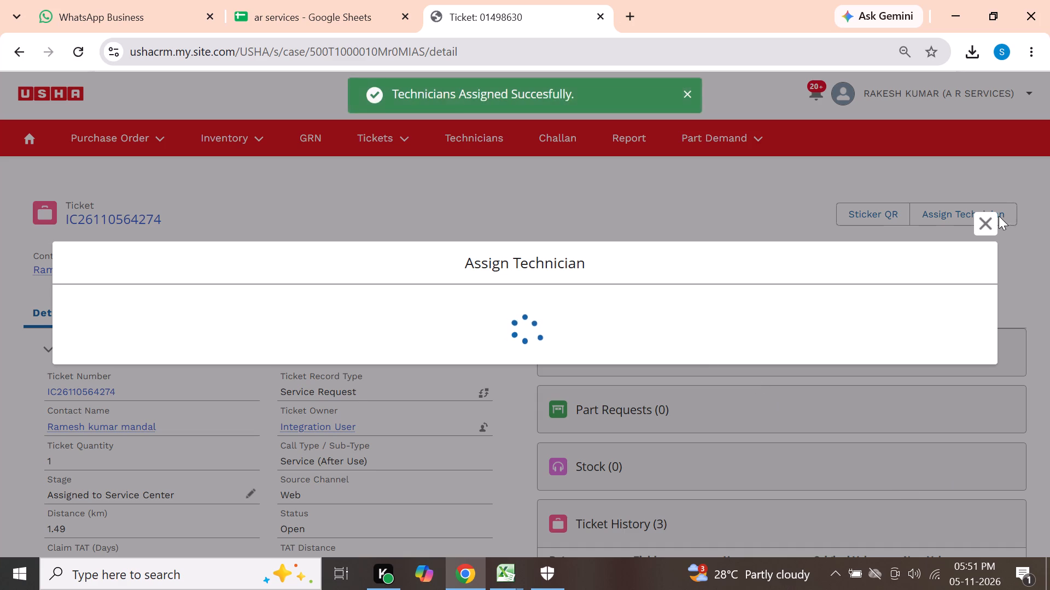
{"action": "left_click_drag", "start_coordinate": [984, 216], "coordinate": [977, 240]}
{"action": "left_click", "coordinate": [906, 281]}
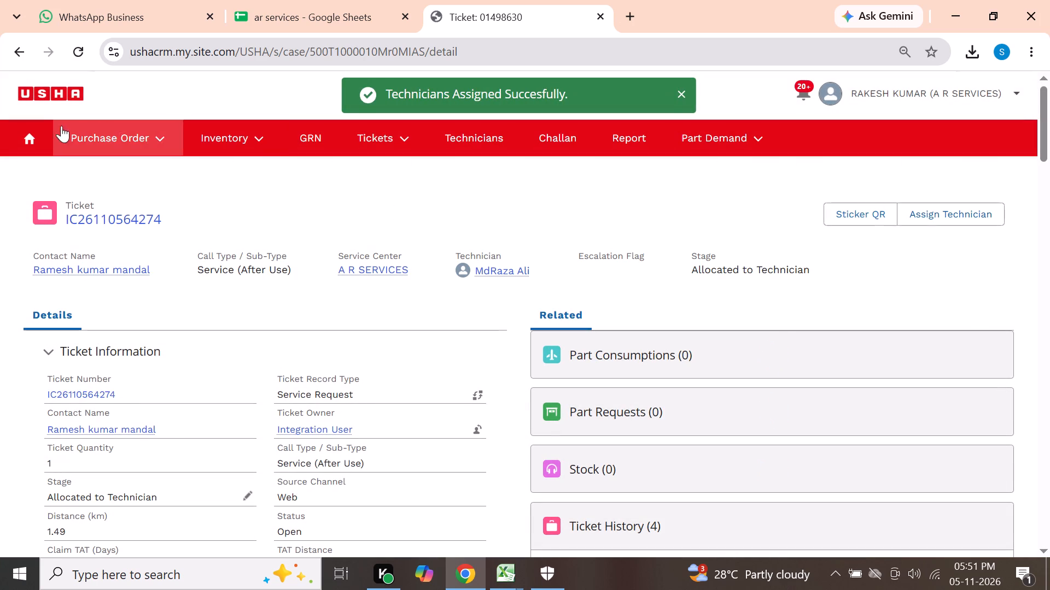
{"action": "left_click", "coordinate": [36, 135]}
{"action": "left_click", "coordinate": [404, 137]}
{"action": "left_click", "coordinate": [417, 213]}
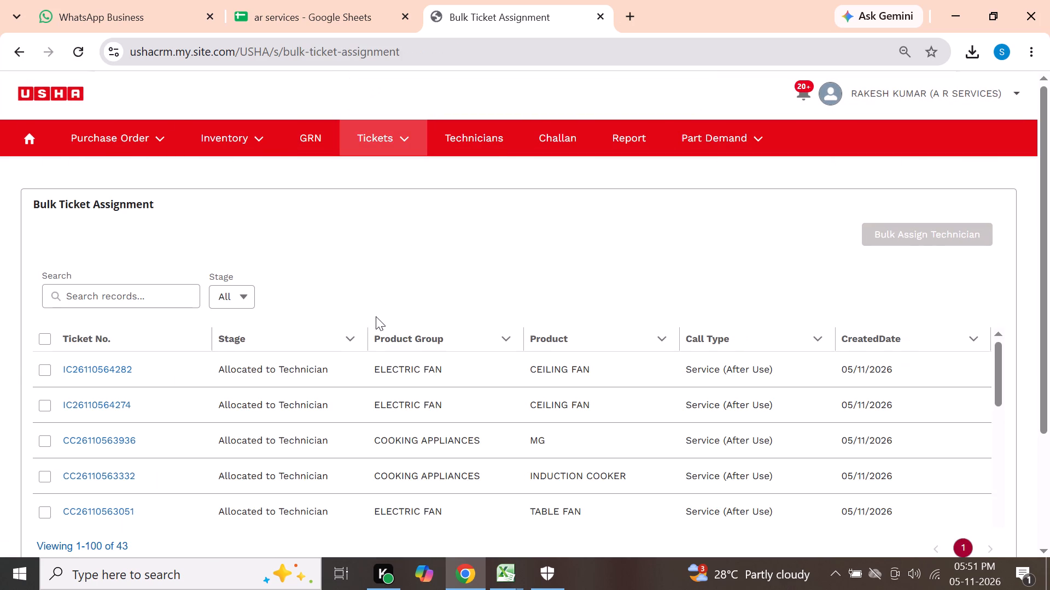
Export the Open Ticket Report as Details Only in Excel Format .xls.
{"action": "left_click", "coordinate": [617, 139]}
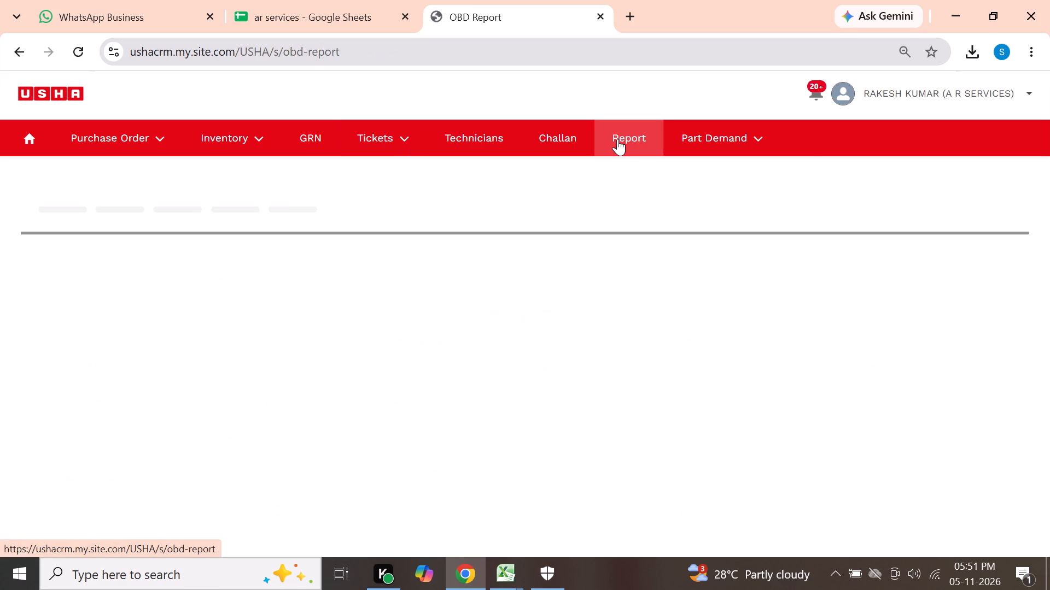
{"action": "left_click", "coordinate": [806, 212]}
{"action": "left_click", "coordinate": [800, 207]}
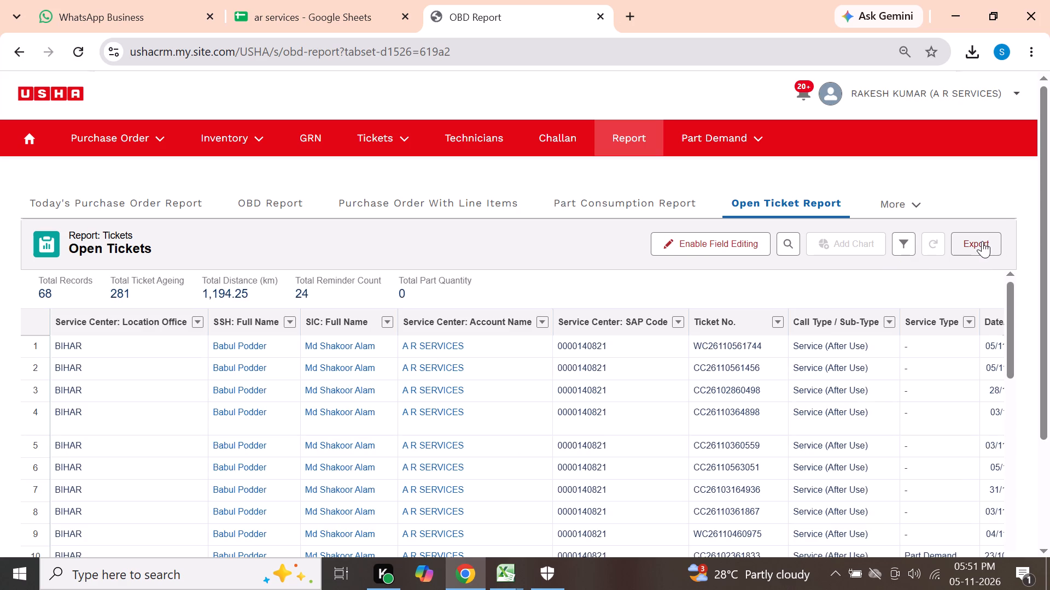
{"action": "left_click", "coordinate": [982, 241]}
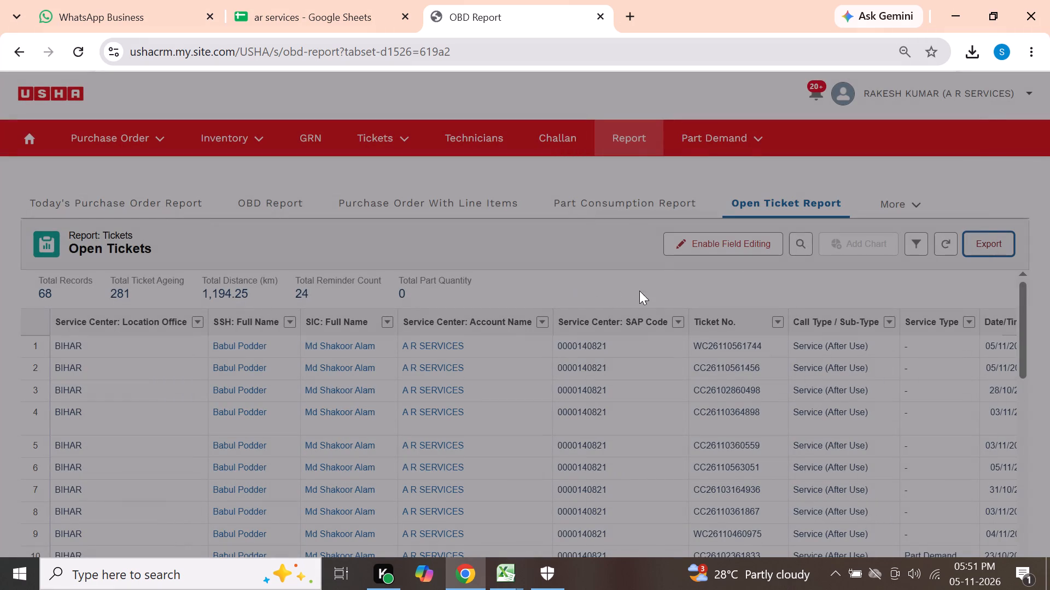
{"action": "left_click", "coordinate": [325, 281]}
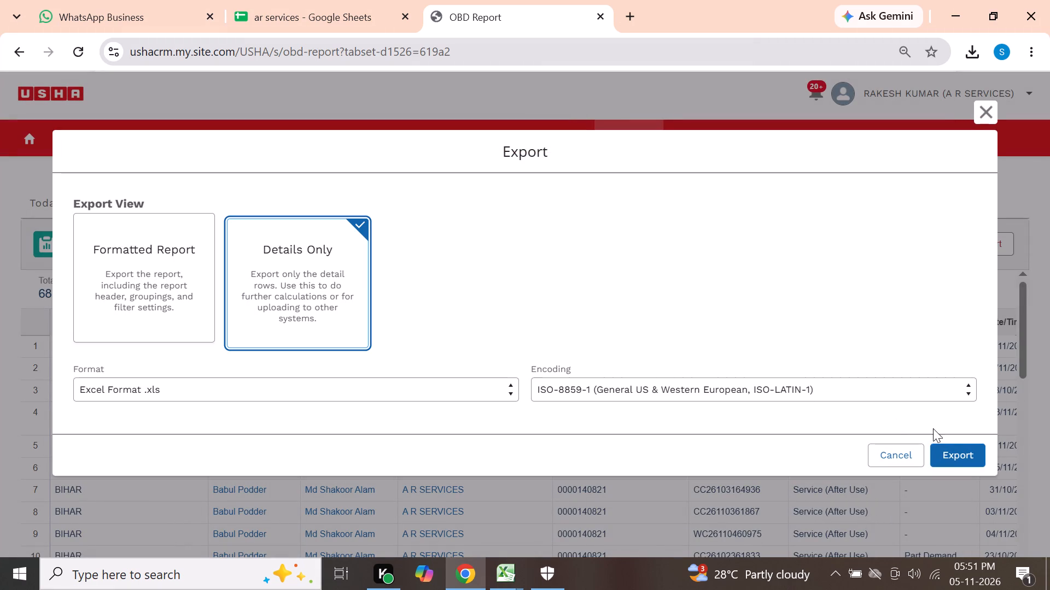
{"action": "left_click", "coordinate": [951, 449]}
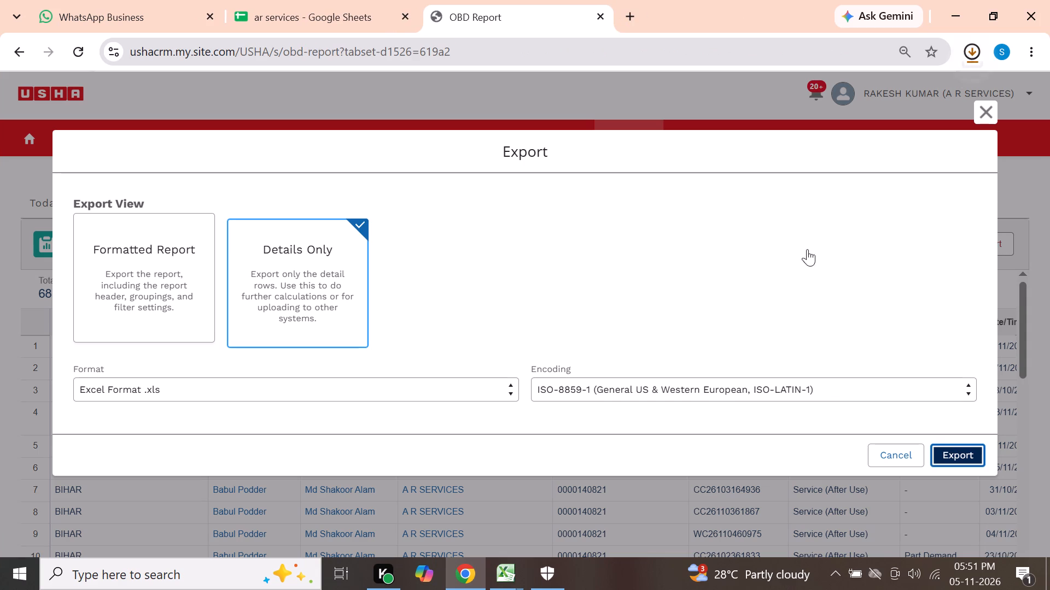
Open the newly downloaded Open Tickets .xls file.
{"action": "left_click", "coordinate": [866, 102]}
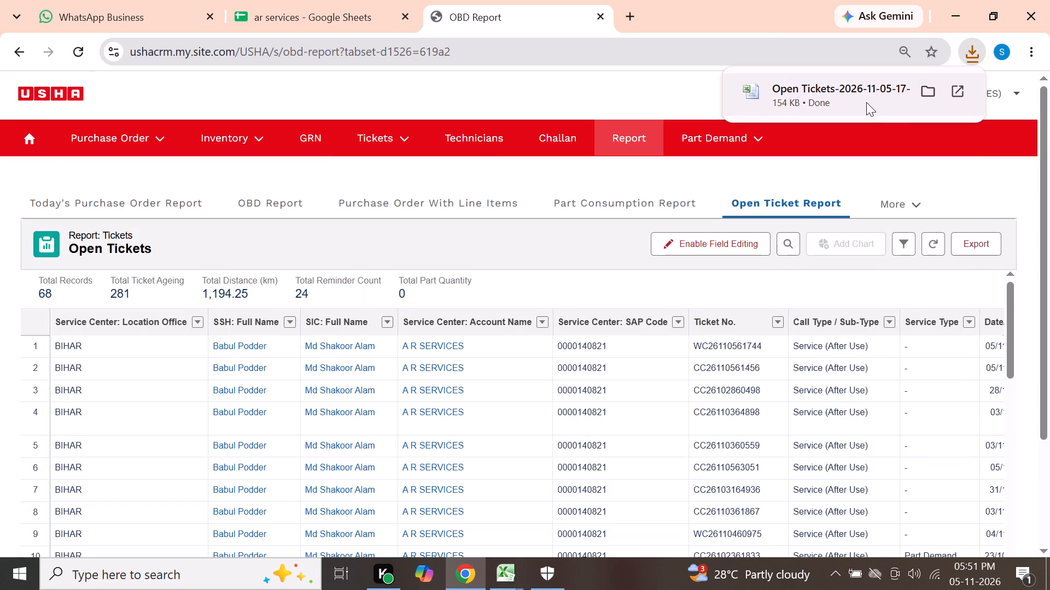
{"action": "double_click", "coordinate": [866, 102]}
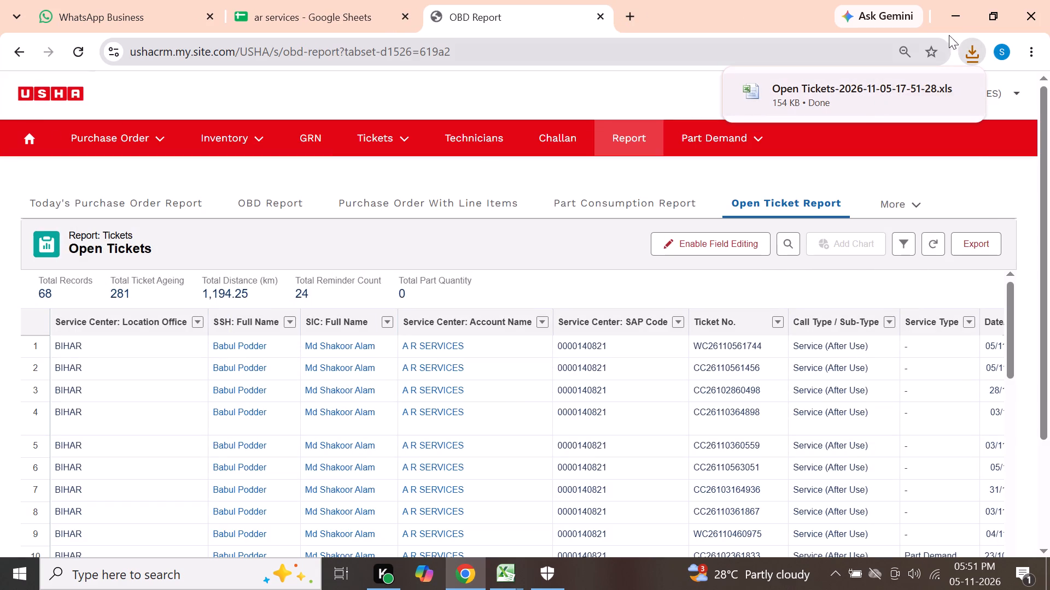
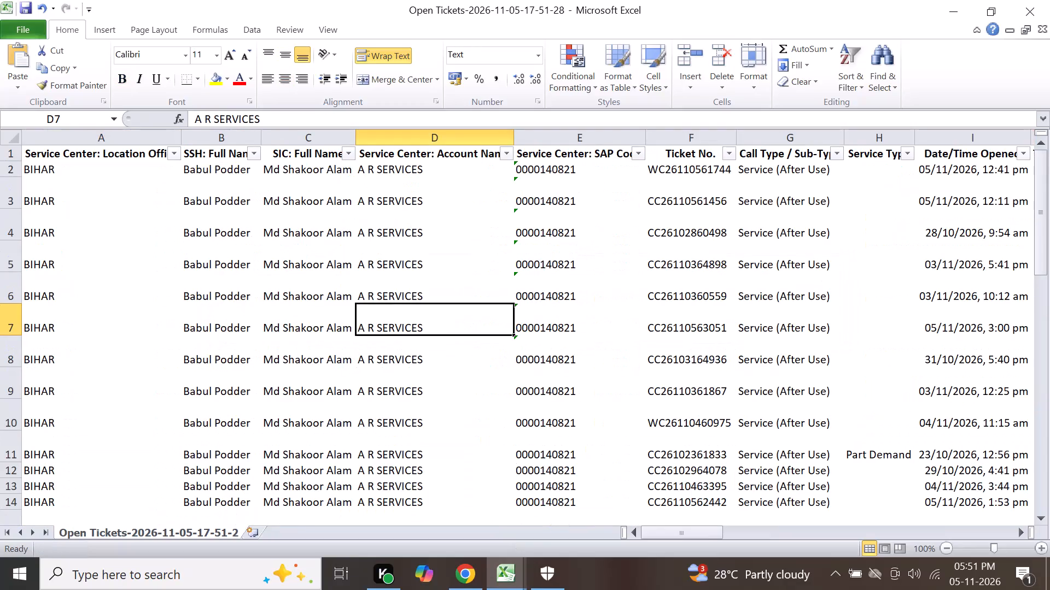
Delete the service center Location Office, SSH, SIC, SAP Code and Service Type columns from the report.
{"action": "left_click_drag", "start_coordinate": [130, 138], "coordinate": [320, 255]}
{"action": "right_click", "coordinate": [264, 267]}
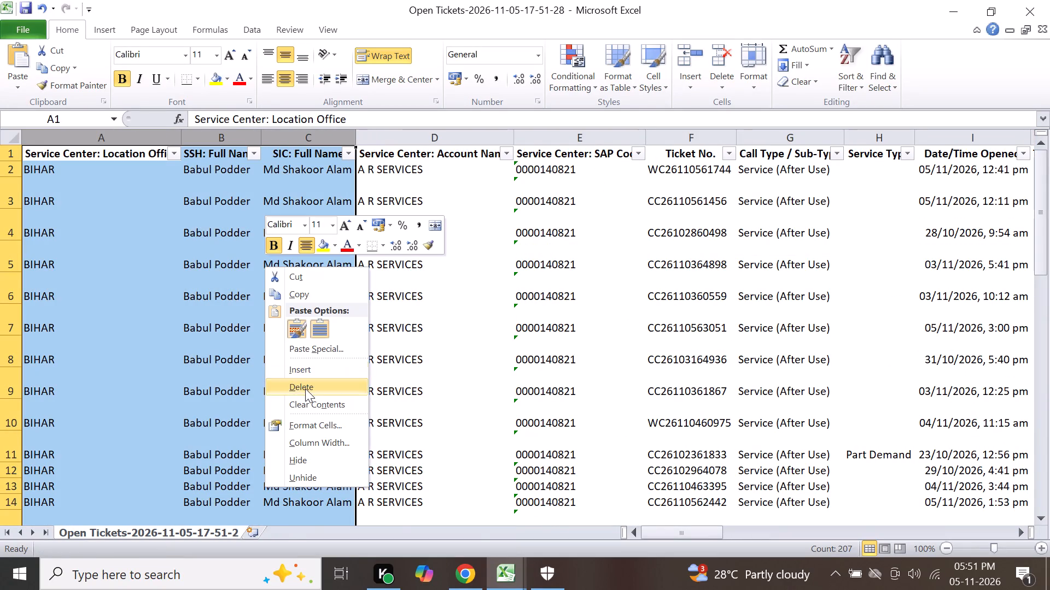
{"action": "left_click", "coordinate": [305, 388]}
{"action": "left_click", "coordinate": [199, 146]}
{"action": "left_click", "coordinate": [202, 139]}
{"action": "right_click", "coordinate": [203, 139]}
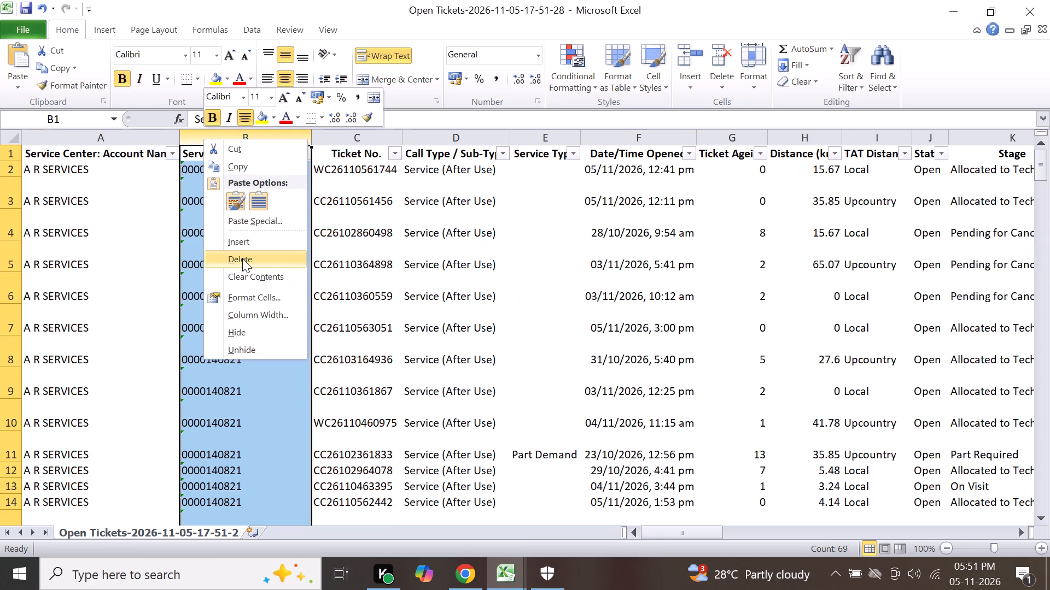
{"action": "left_click", "coordinate": [242, 258]}
{"action": "left_click", "coordinate": [401, 139]}
{"action": "right_click", "coordinate": [400, 139]}
{"action": "left_click", "coordinate": [441, 262]}
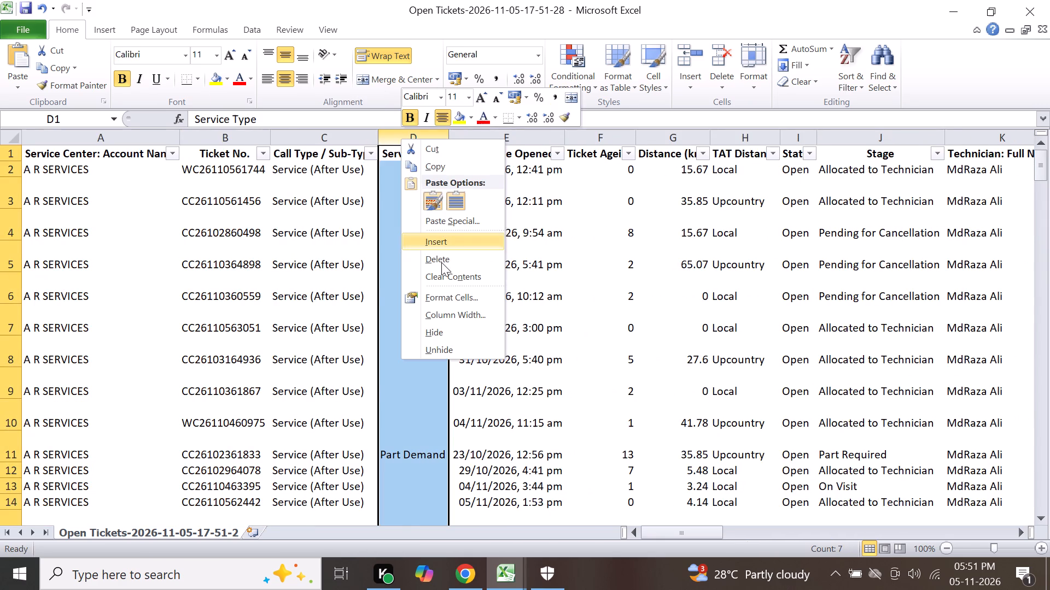
Delete the Distance (km), TAT Distance, ticket status, Technician Observation, Check-In Datetime and Product Group Name columns.
{"action": "left_click_drag", "start_coordinate": [576, 138], "coordinate": [711, 236]}
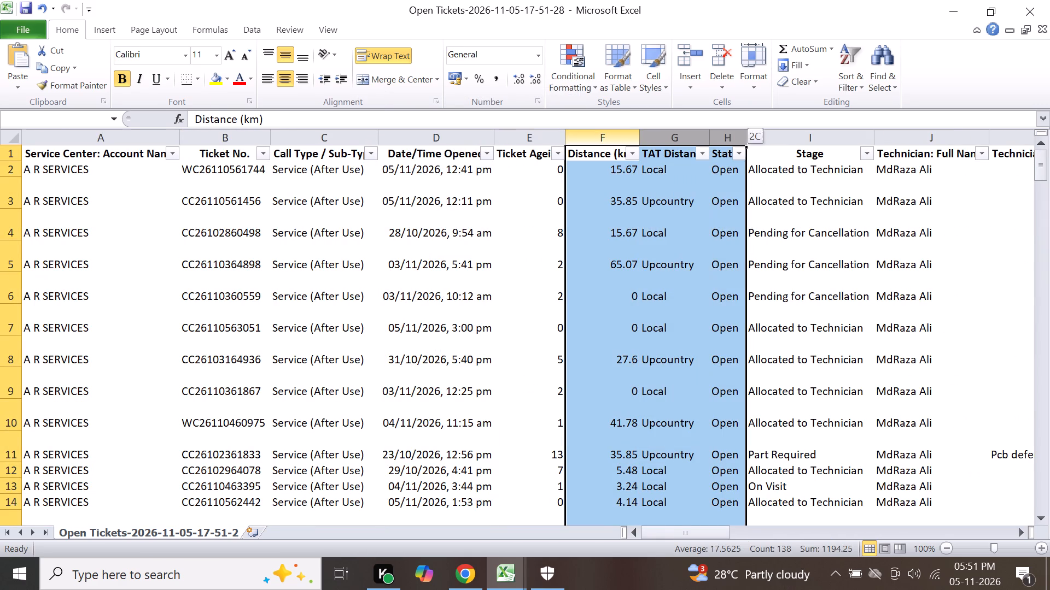
{"action": "left_click_drag", "start_coordinate": [711, 236], "coordinate": [715, 245]}
{"action": "right_click", "coordinate": [637, 305]}
{"action": "left_click_drag", "start_coordinate": [685, 416], "coordinate": [689, 425]}
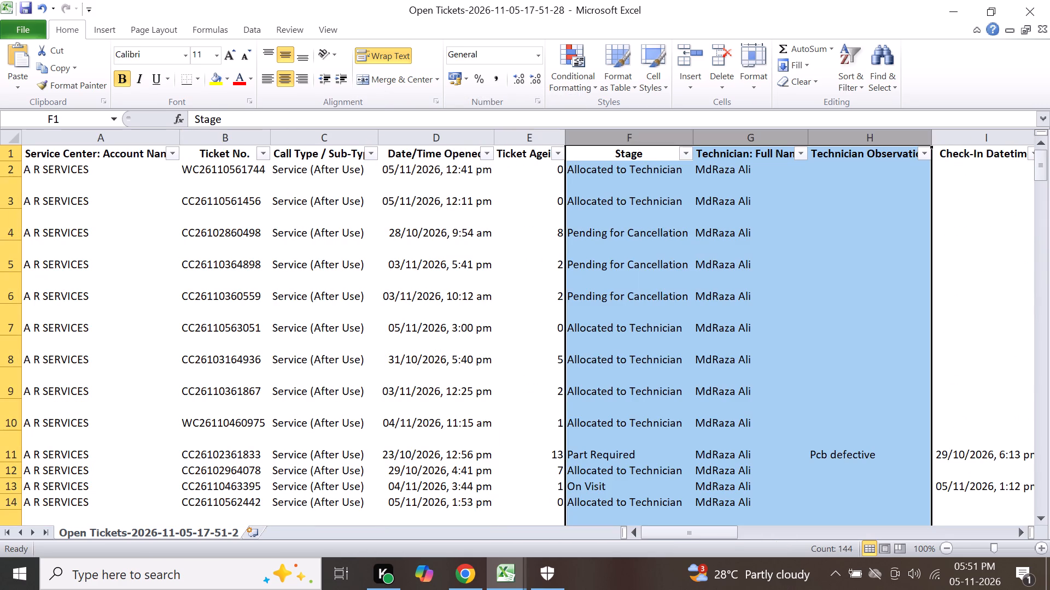
{"action": "left_click_drag", "start_coordinate": [825, 141], "coordinate": [646, 255]}
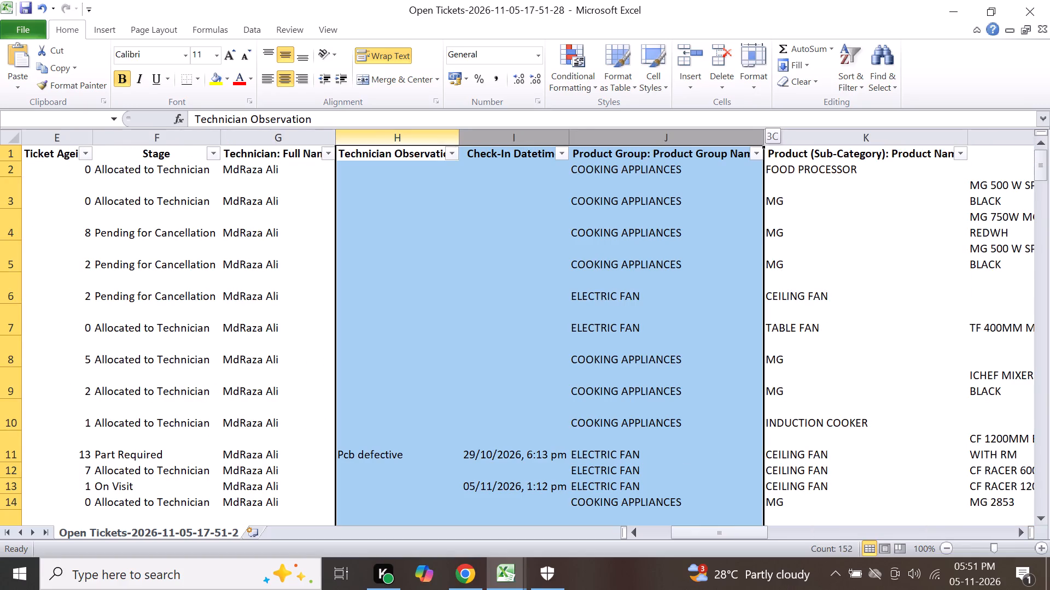
{"action": "left_click_drag", "start_coordinate": [646, 255], "coordinate": [645, 255]}
{"action": "right_click", "coordinate": [465, 256]}
{"action": "left_click", "coordinate": [503, 372]}
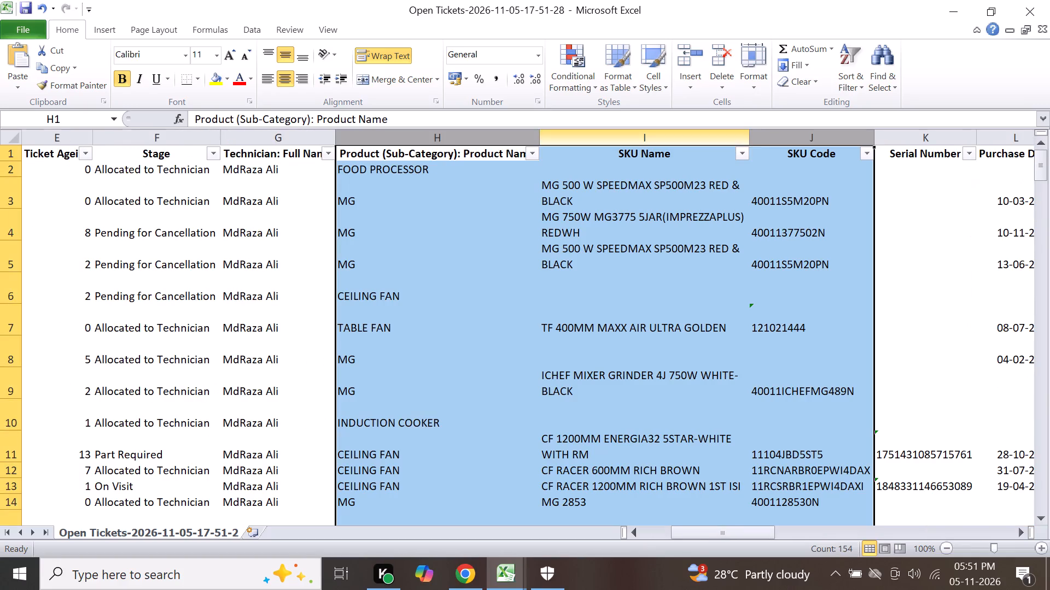
Delete all columns from SKU Code up to Contact Name: Full Name, excluding the latter, and also the Contact Name: Email Id column.
{"action": "left_click_drag", "start_coordinate": [801, 144], "coordinate": [417, 258]}
{"action": "right_click", "coordinate": [397, 258]}
{"action": "left_click", "coordinate": [439, 376]}
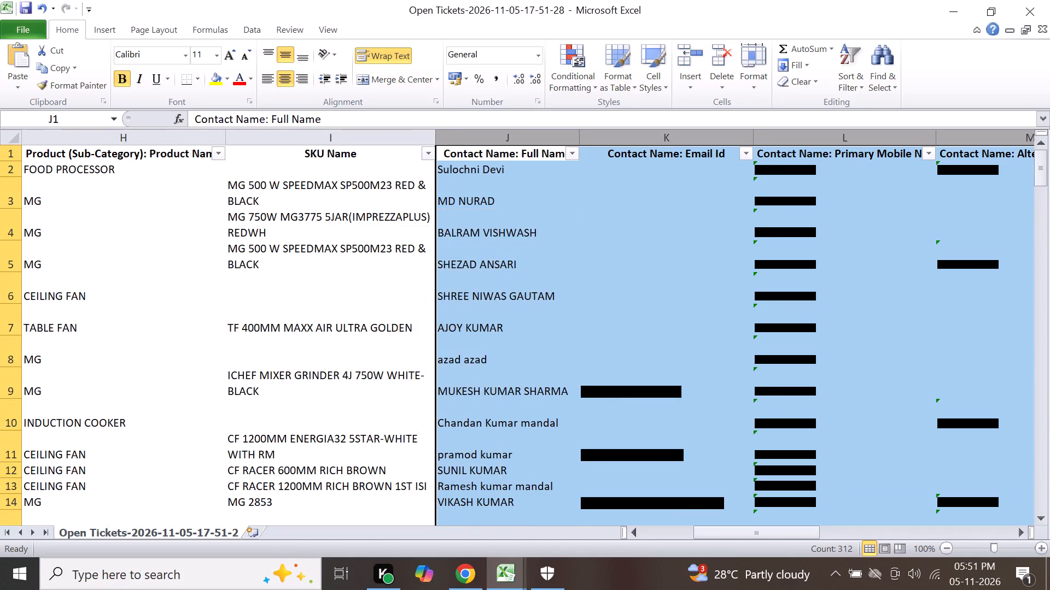
{"action": "left_click", "coordinate": [686, 144]}
{"action": "right_click", "coordinate": [685, 144]}
{"action": "left_click", "coordinate": [742, 267]}
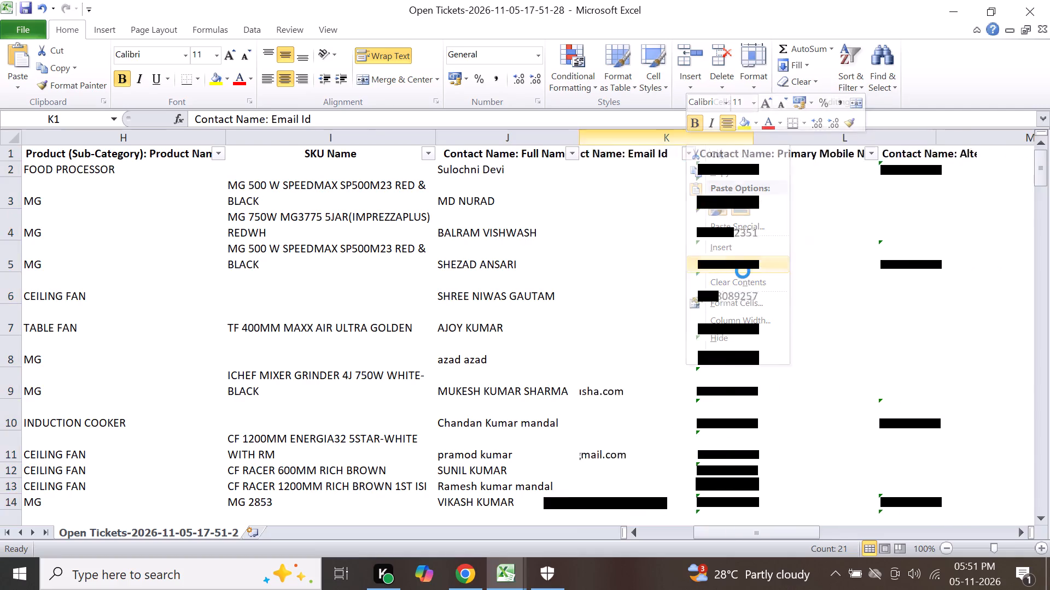
Narrow the contact Primary Mobile No. and Alternate No. columns to roughly fit their phone numbers.
{"action": "left_click_drag", "start_coordinate": [767, 139], "coordinate": [704, 203]}
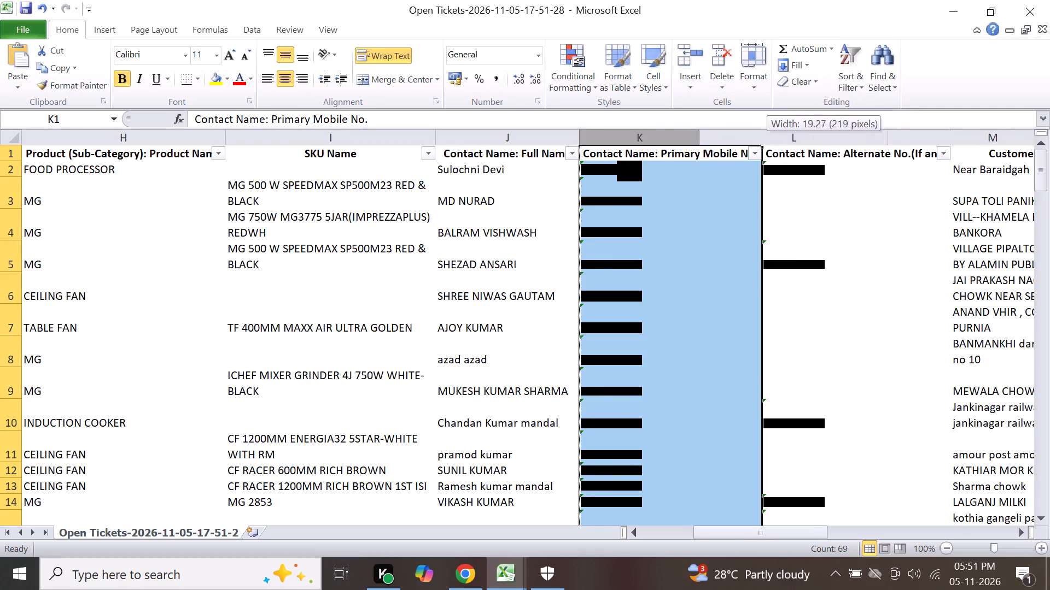
{"action": "left_click_drag", "start_coordinate": [704, 203], "coordinate": [675, 231]}
{"action": "left_click", "coordinate": [850, 138]}
{"action": "left_click_drag", "start_coordinate": [854, 135], "coordinate": [768, 255]}
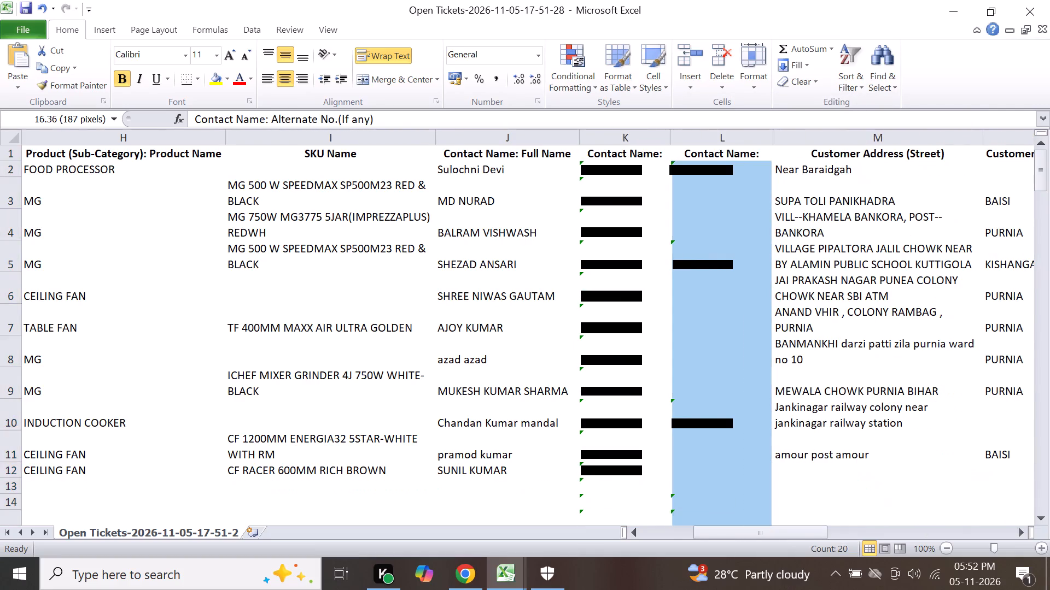
Delete all columns from Reminder Count through Replacement Reason, keeping the Remark column.
{"action": "left_click_drag", "start_coordinate": [773, 534], "coordinate": [807, 528]}
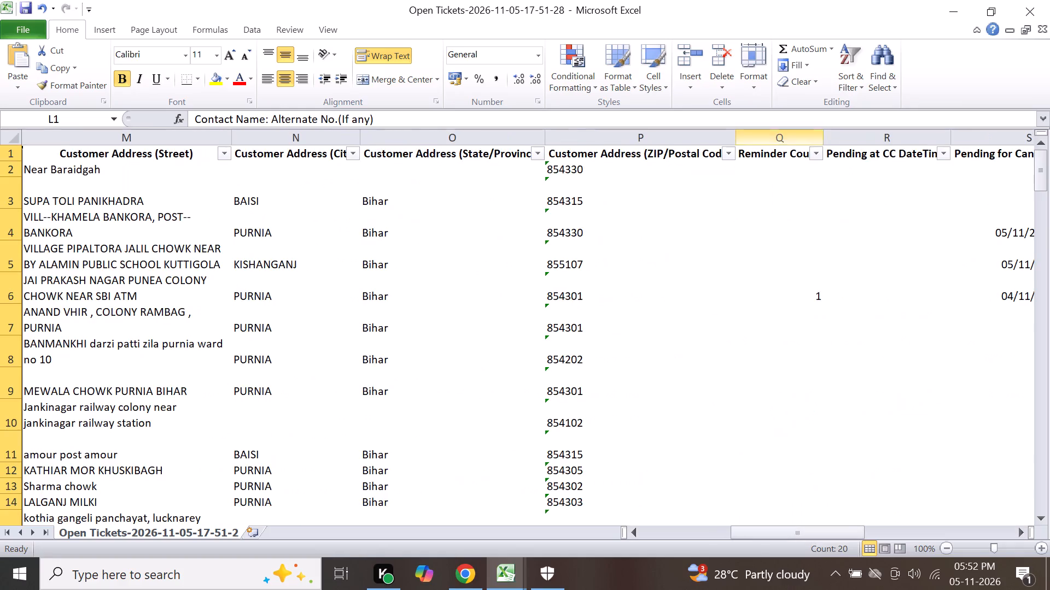
{"action": "left_click_drag", "start_coordinate": [767, 137], "coordinate": [866, 212]}
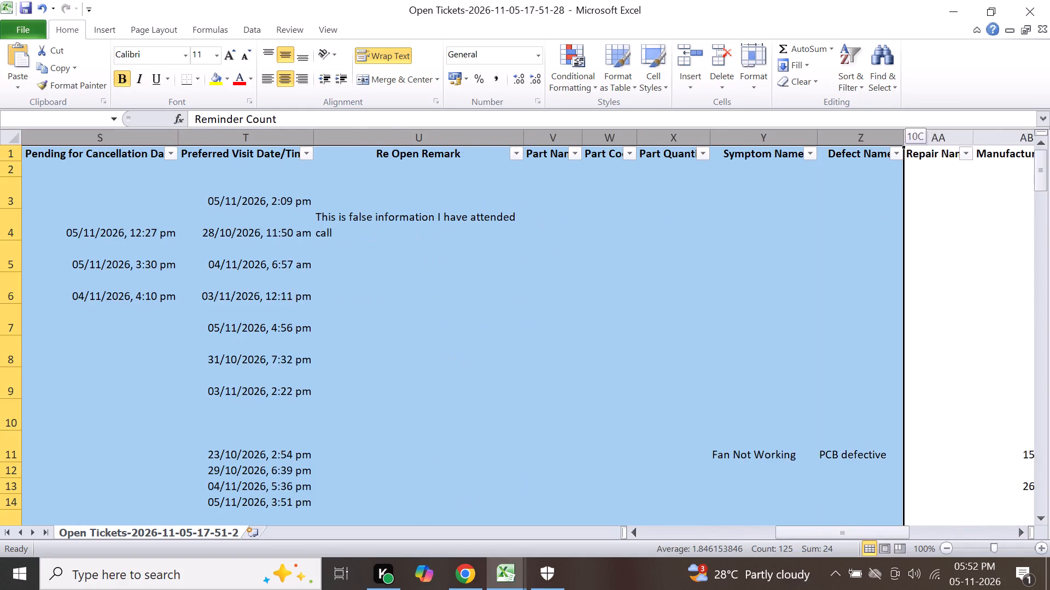
{"action": "left_click_drag", "start_coordinate": [866, 212], "coordinate": [628, 229]}
{"action": "right_click", "coordinate": [549, 229]}
{"action": "left_click", "coordinate": [604, 354]}
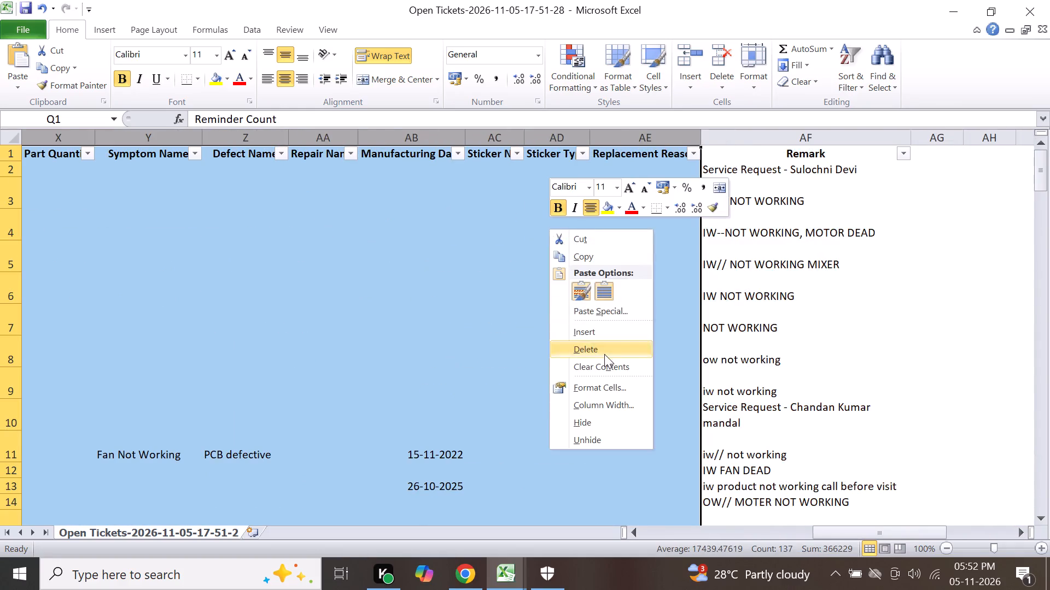
Zoom the sheet out to 85% and sort the tickets by Date/Time Opened from A to Z.
{"action": "left_click_drag", "start_coordinate": [772, 533], "coordinate": [601, 515]}
{"action": "scroll", "coordinate": [545, 413], "scroll_direction": "down", "scroll_amount": 1}
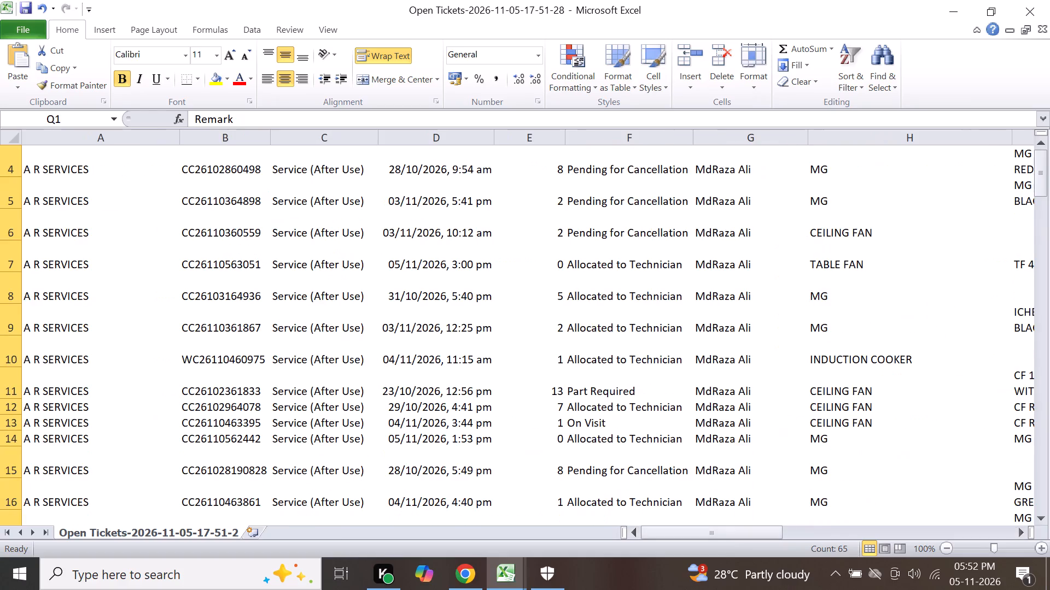
{"action": "scroll", "coordinate": [545, 404], "scroll_direction": "down", "scroll_amount": 1}
{"action": "scroll", "coordinate": [529, 345], "scroll_direction": "down", "scroll_amount": 1, "text": "ctrl"}
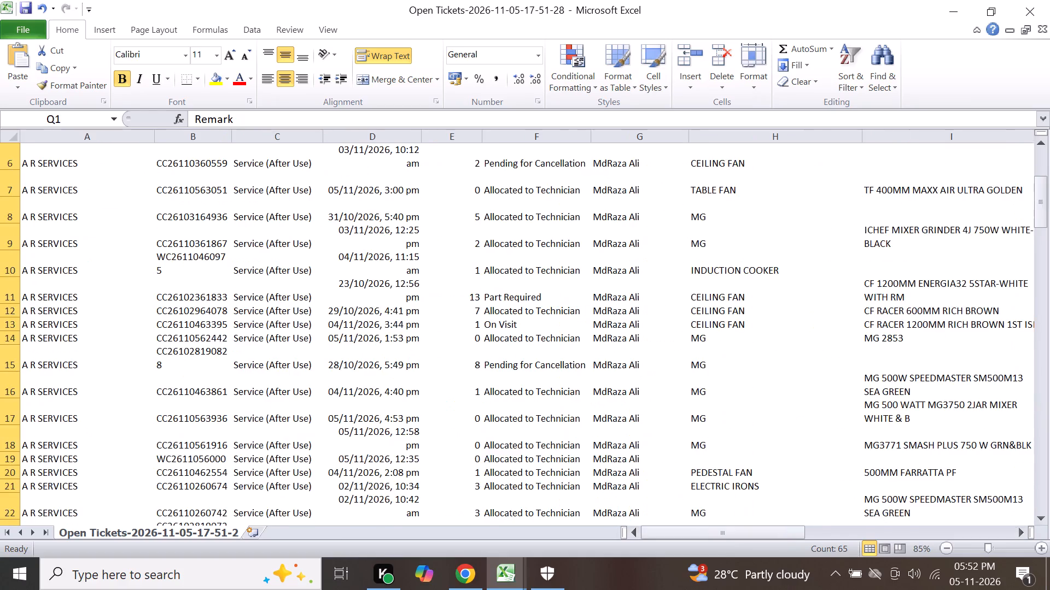
{"action": "scroll", "coordinate": [514, 302], "scroll_direction": "up", "scroll_amount": 4}
{"action": "left_click", "coordinate": [419, 174]}
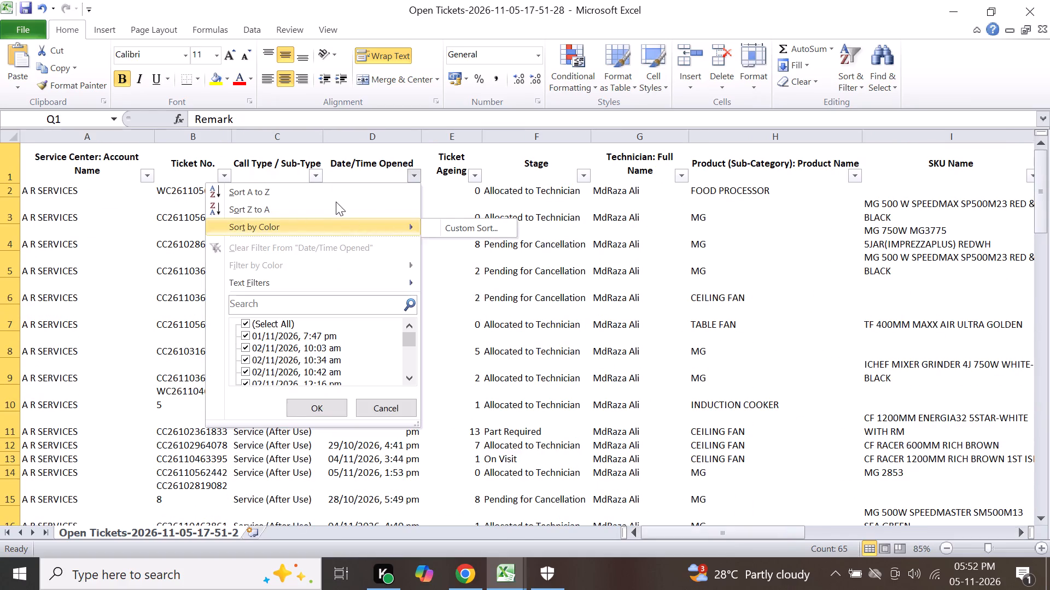
{"action": "left_click", "coordinate": [336, 191]}
{"action": "left_click", "coordinate": [564, 227]}
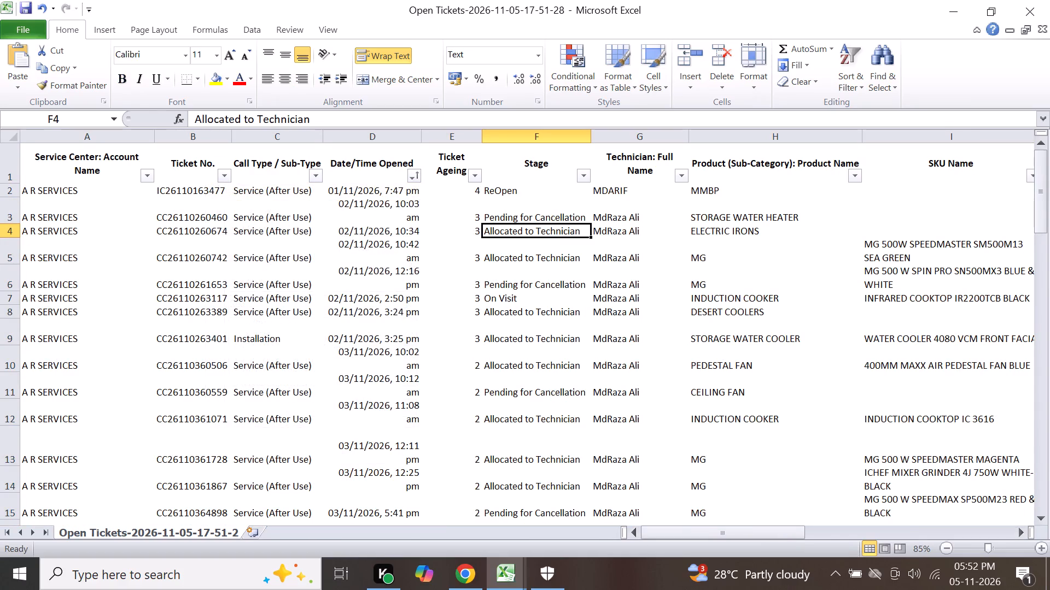
Filter the Stage column to only Allocated to Technician.
{"action": "left_click", "coordinate": [582, 172]}
{"action": "left_click", "coordinate": [418, 322]}
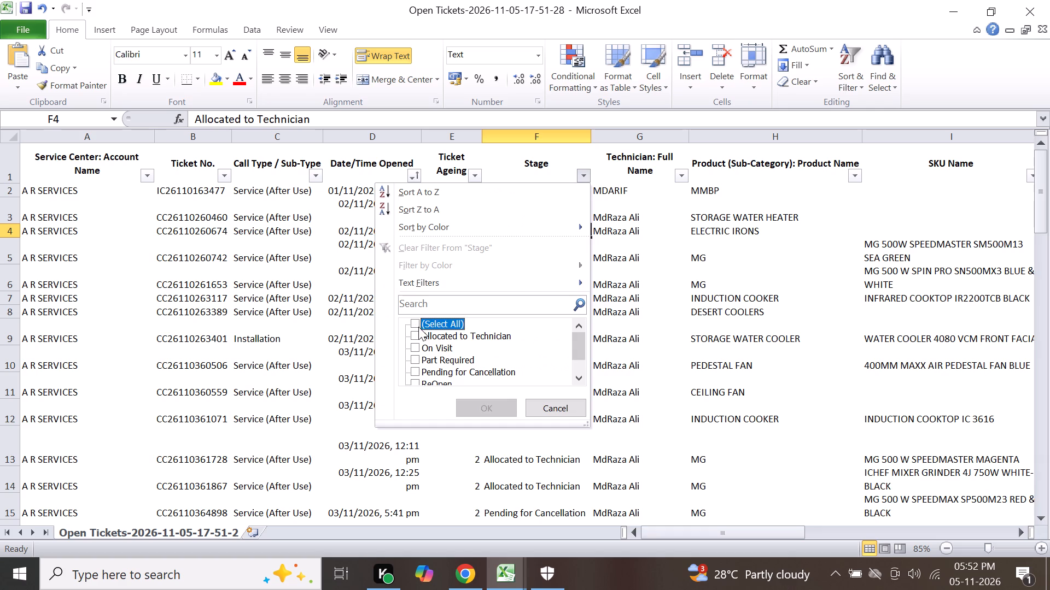
{"action": "left_click", "coordinate": [418, 334]}
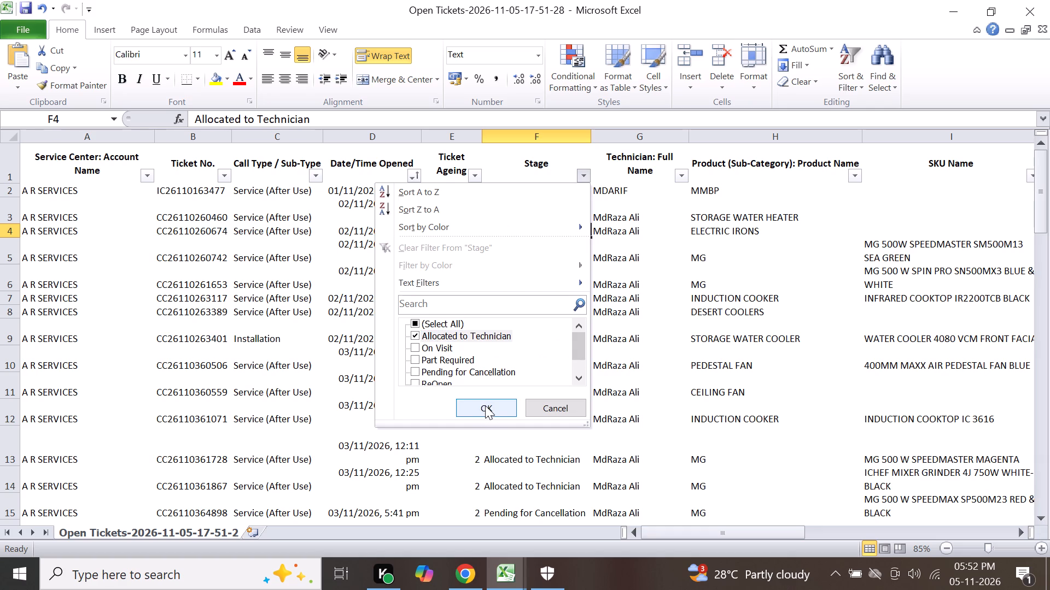
{"action": "left_click", "coordinate": [485, 408]}
{"action": "left_click", "coordinate": [502, 269]}
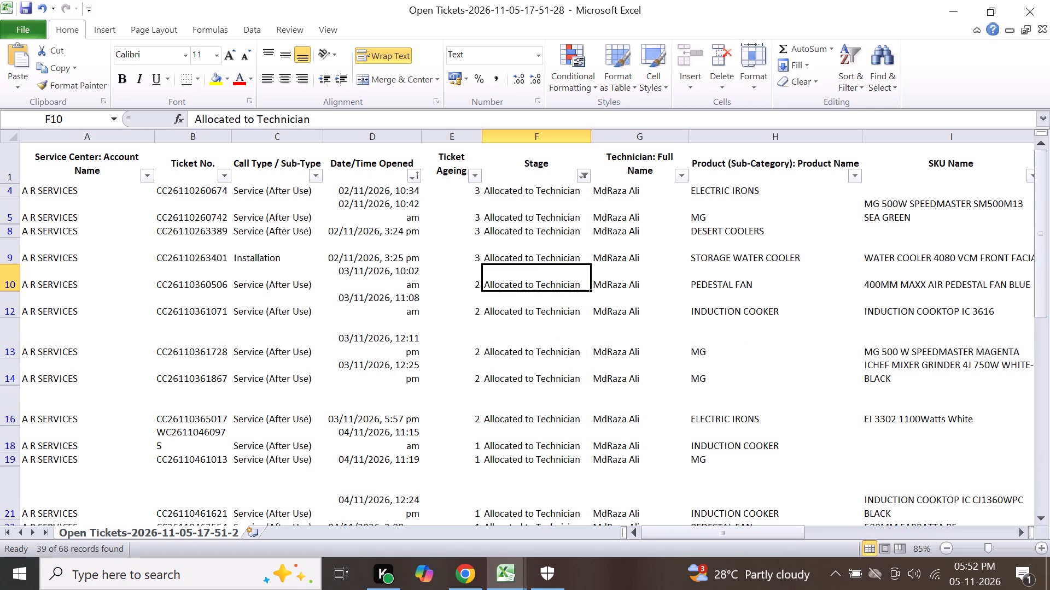
Sort the filtered tickets by Ticket Ageing in ascending order.
{"action": "left_click", "coordinate": [478, 175]}
{"action": "left_click", "coordinate": [411, 192]}
{"action": "left_click", "coordinate": [409, 250]}
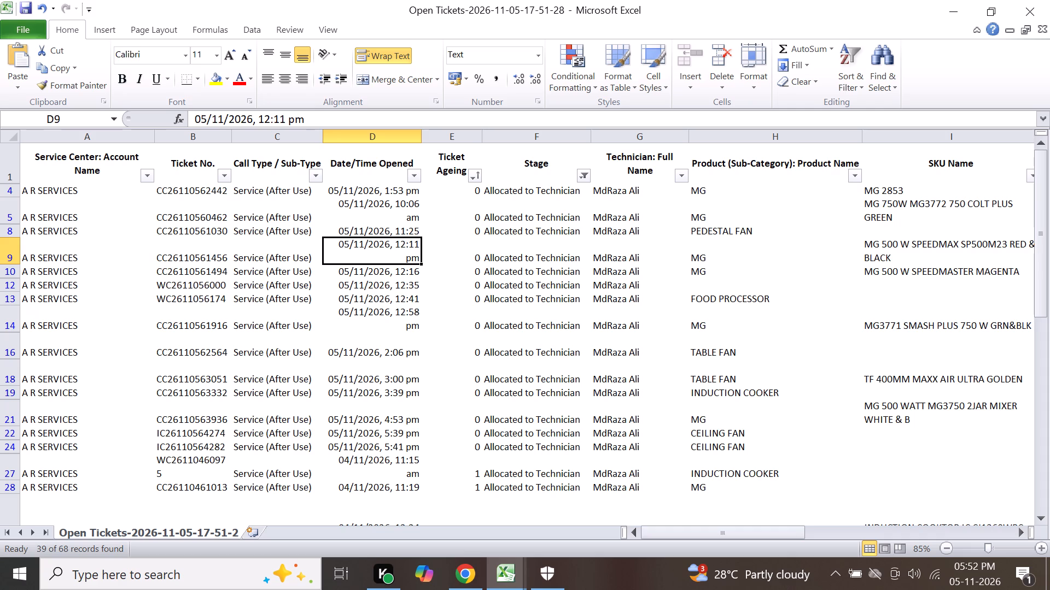
{"action": "left_click_drag", "start_coordinate": [0, 434], "coordinate": [2, 445]}
{"action": "key", "text": "ctrl+c"}
{"action": "left_click", "coordinate": [479, 573]}
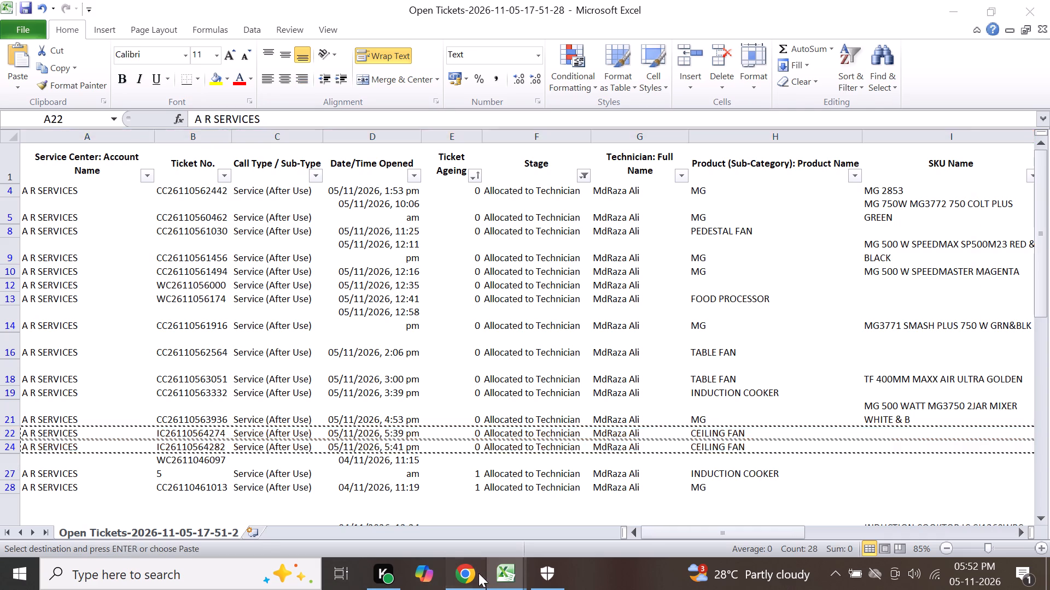
{"action": "left_click", "coordinate": [284, 9]}
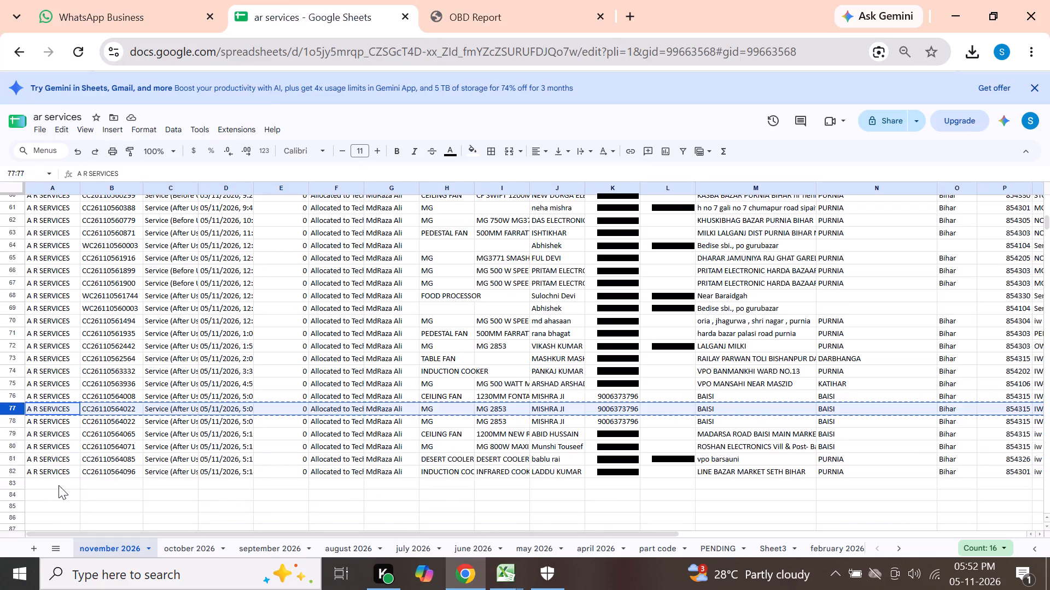
{"action": "left_click", "coordinate": [59, 485]}
{"action": "key", "text": "ctrl+v"}
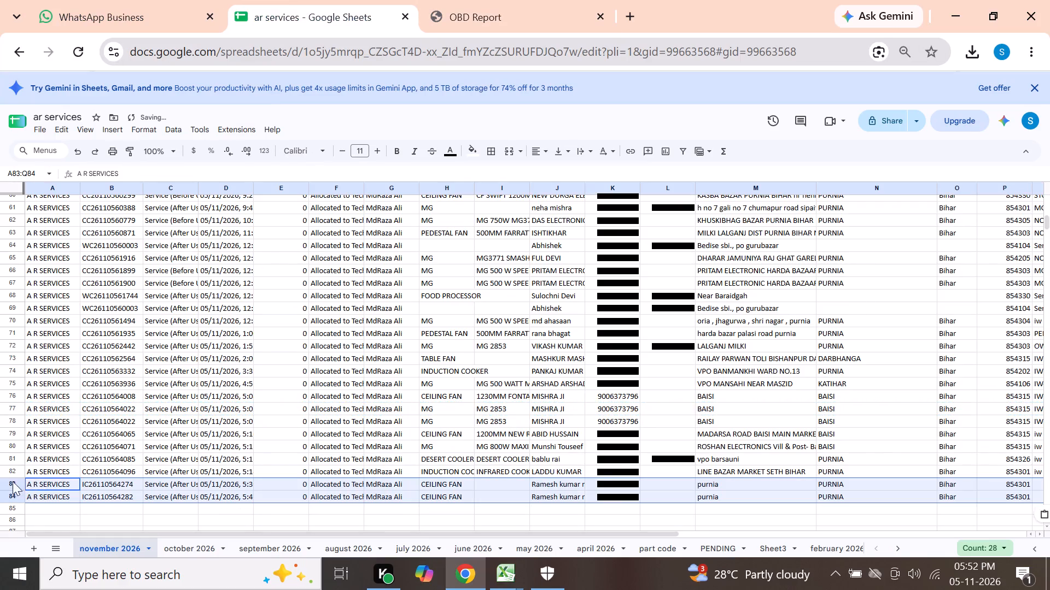
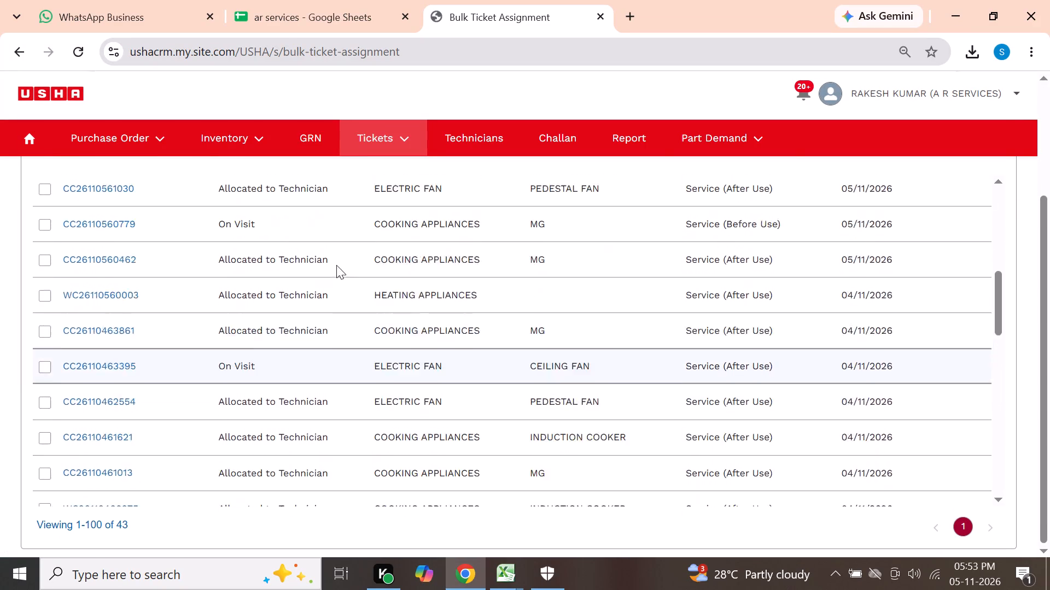
Switch to the ar services sheet, check the last november 2026 ticket entries across their columns, and select row 83.
{"action": "scroll", "coordinate": [336, 265], "scroll_direction": "up", "scroll_amount": 4}
{"action": "left_click", "coordinate": [291, 0]}
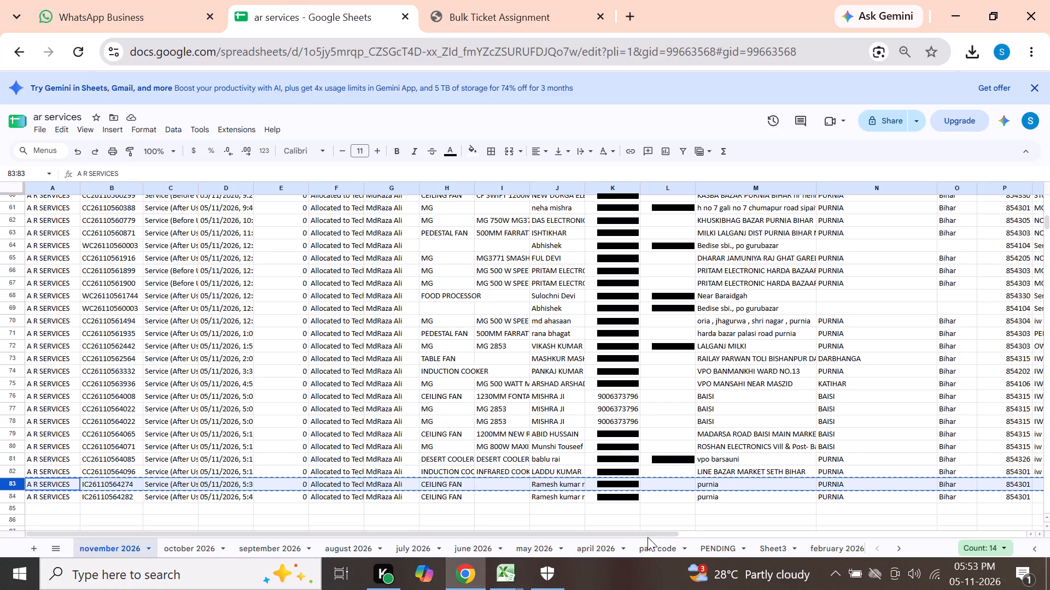
{"action": "left_click_drag", "start_coordinate": [647, 535], "coordinate": [671, 532]}
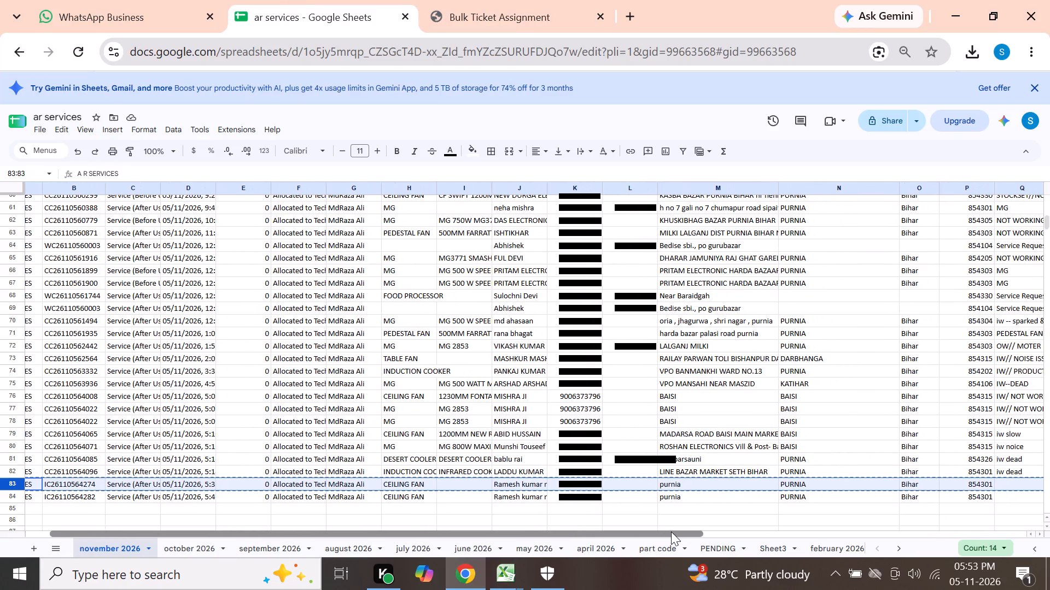
{"action": "left_click_drag", "start_coordinate": [671, 532], "coordinate": [497, 532]}
{"action": "left_click", "coordinate": [9, 486]}
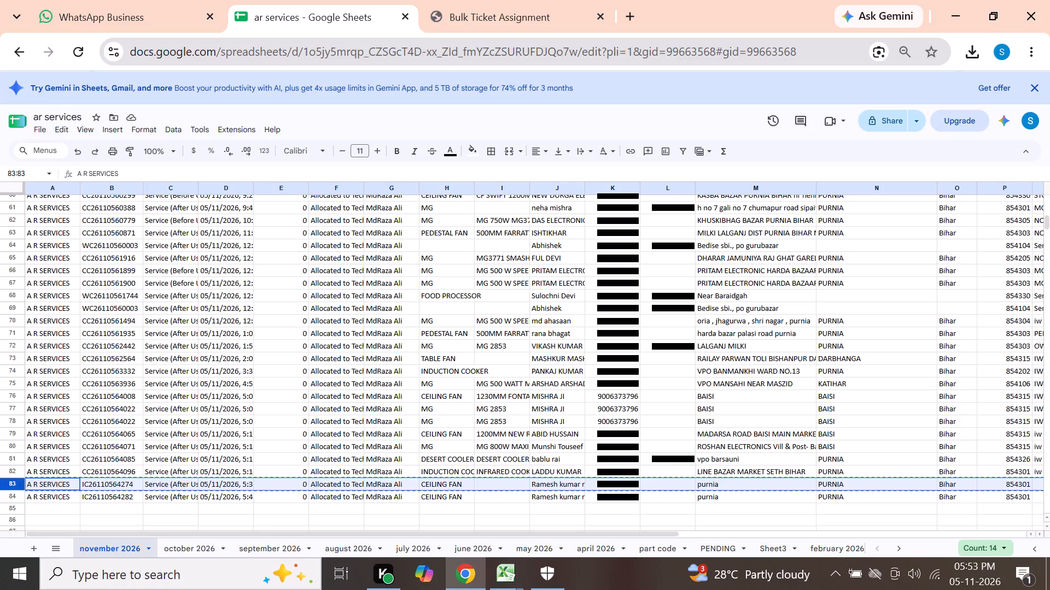
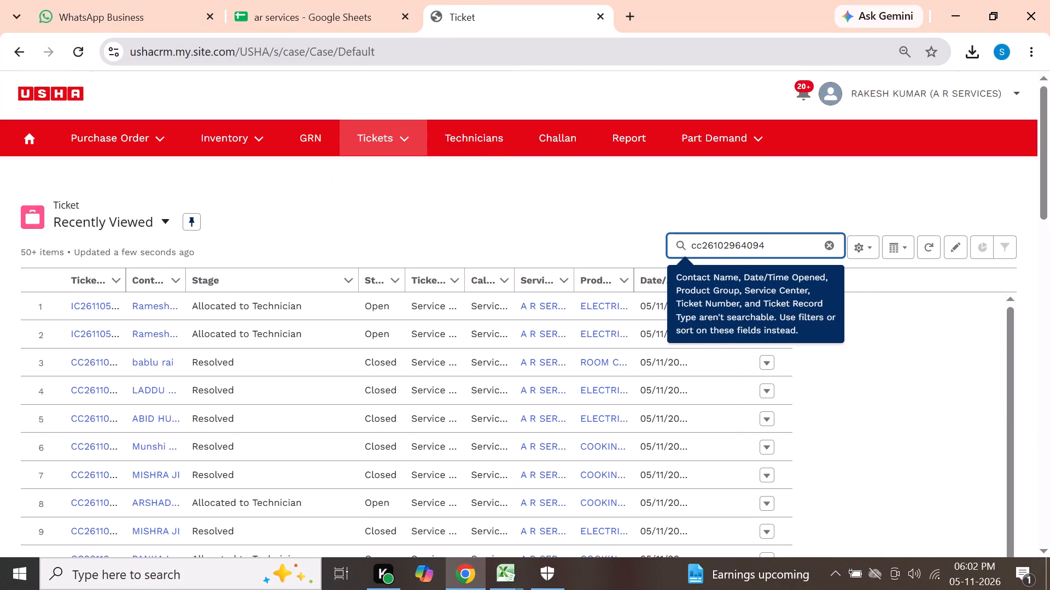
{"action": "key", "text": "Return"}
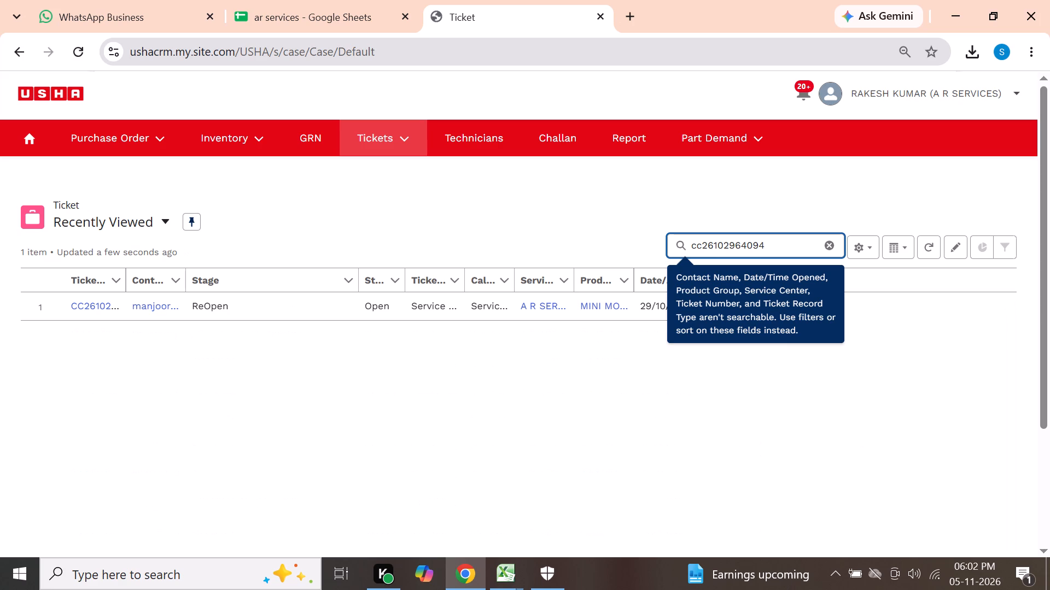
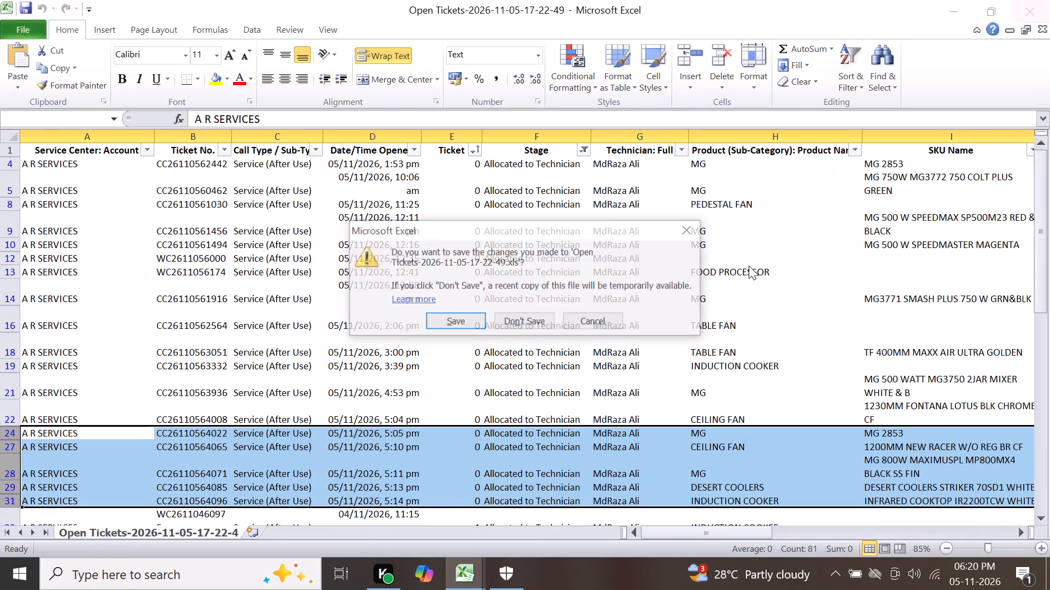
Close the earlier Open Tickets workbooks of 2026-11-05, from 17-22-49 back through 13-04-24, without saving their changes.
{"action": "left_click", "coordinate": [542, 320]}
{"action": "left_click", "coordinate": [1049, 0]}
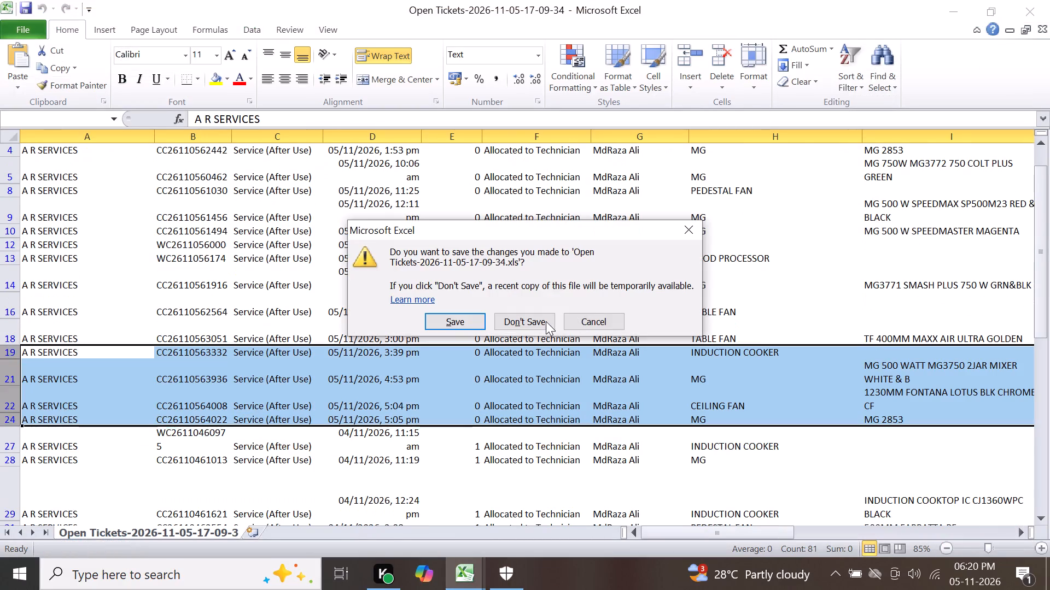
{"action": "left_click", "coordinate": [546, 321]}
{"action": "left_click", "coordinate": [1049, 0]}
{"action": "left_click", "coordinate": [516, 337]}
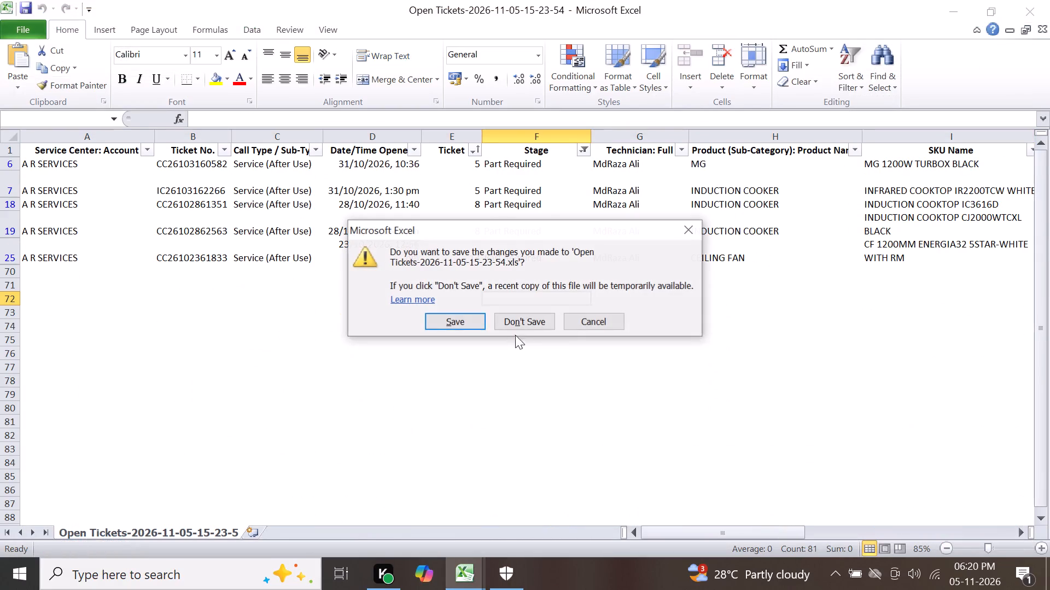
{"action": "left_click", "coordinate": [520, 326]}
{"action": "left_click", "coordinate": [1049, 0]}
{"action": "left_click", "coordinate": [525, 325]}
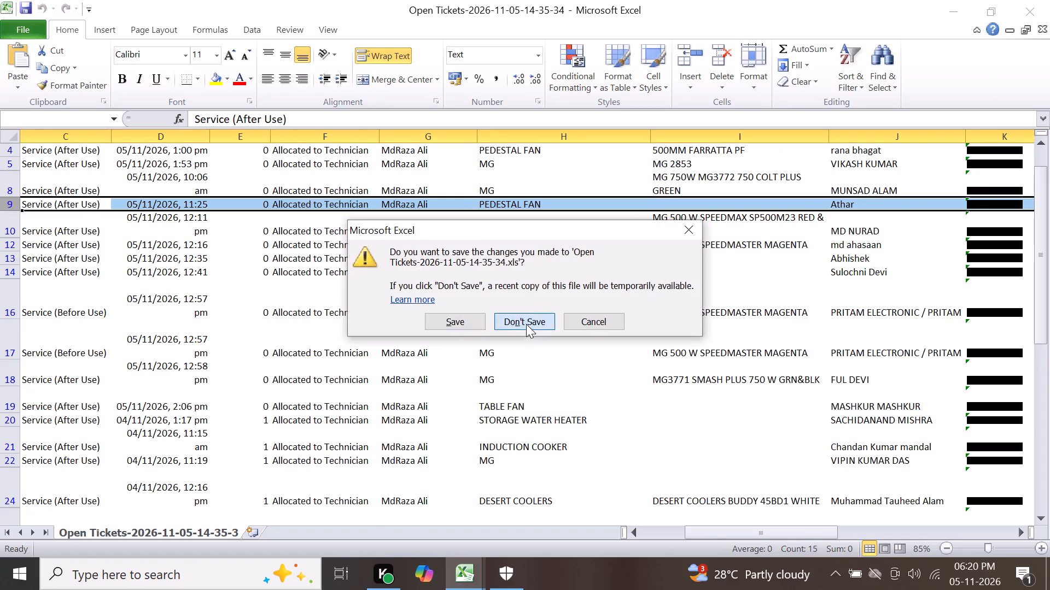
{"action": "left_click", "coordinate": [1049, 0]}
{"action": "left_click", "coordinate": [536, 321]}
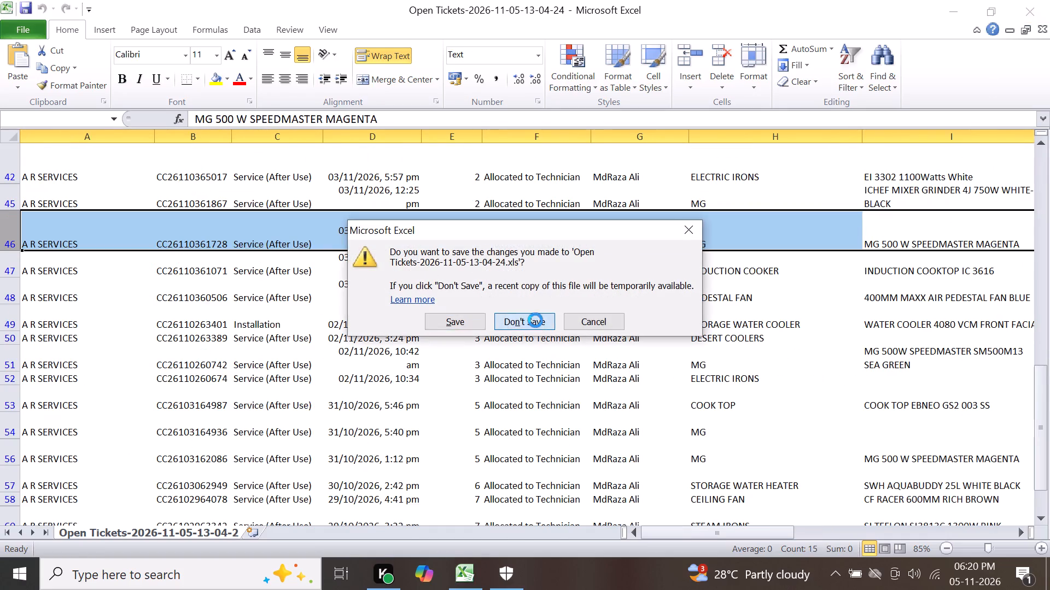